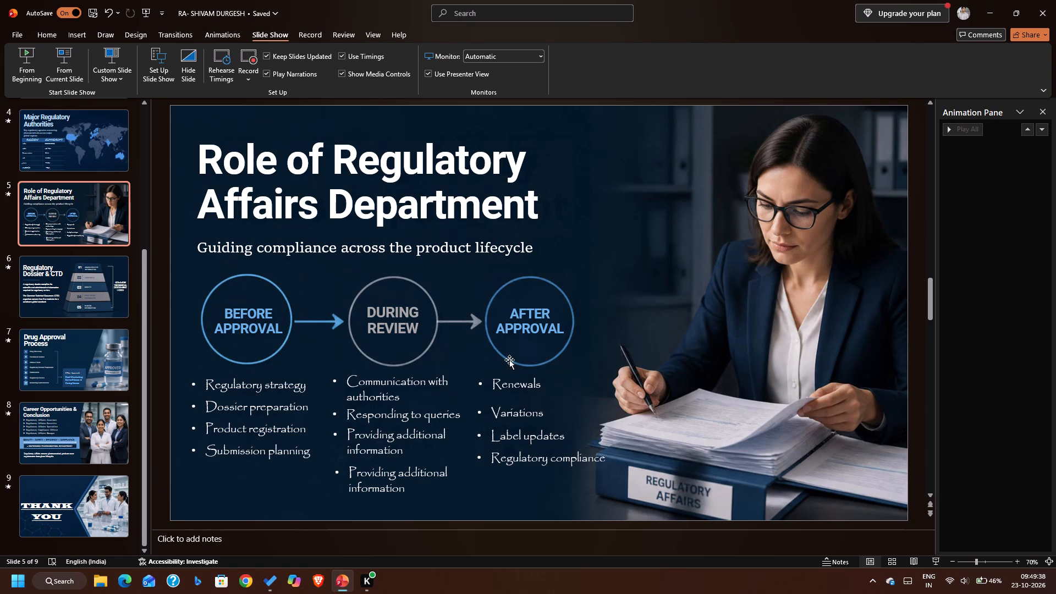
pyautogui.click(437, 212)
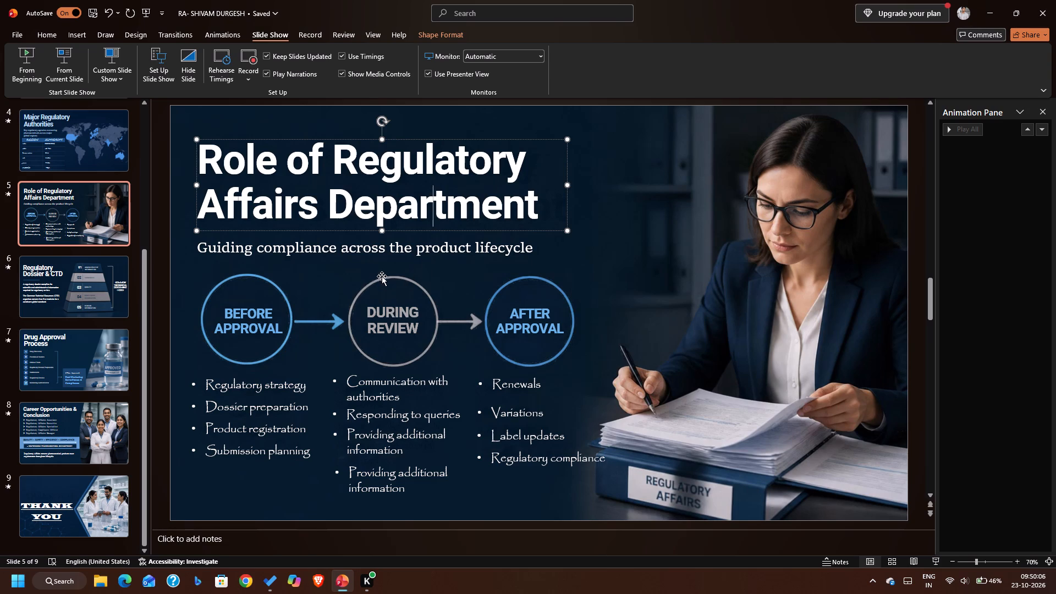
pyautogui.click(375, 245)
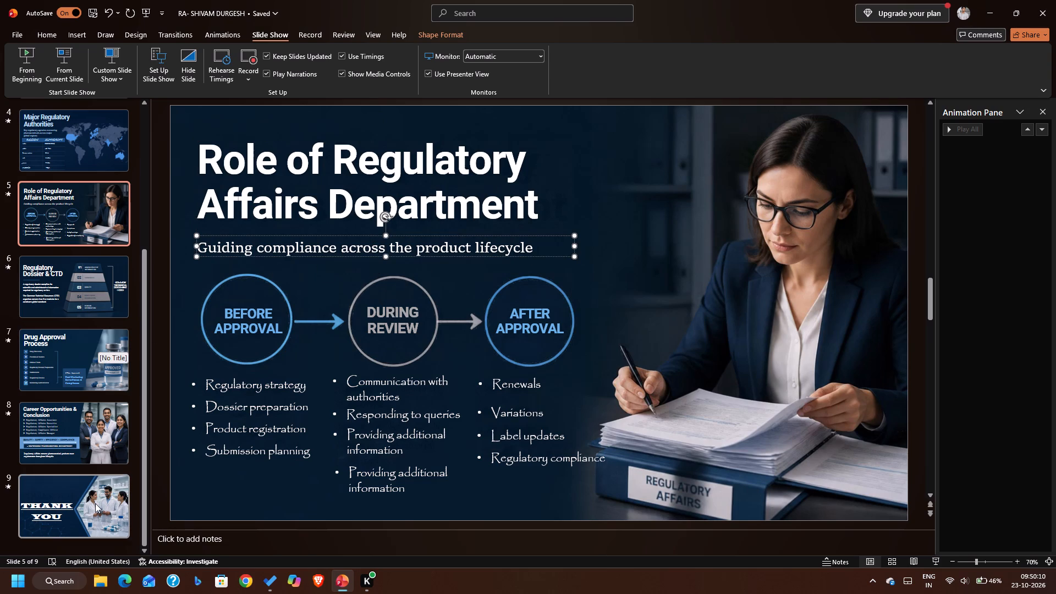
# On the Major Regulatory Authorities slide, remove the extra space before "TGA" in the Australia row so it lines up with the entries above.
pyautogui.scroll(1, 95, 503)
pyautogui.scroll(-1, 95, 503)
pyautogui.scroll(1, 95, 503)
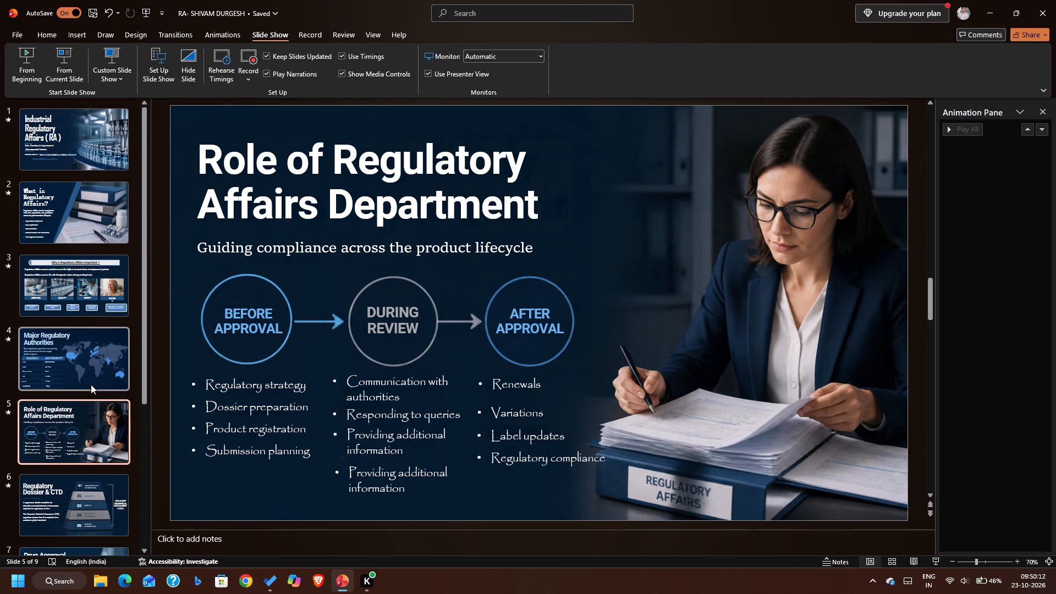
pyautogui.click(99, 346)
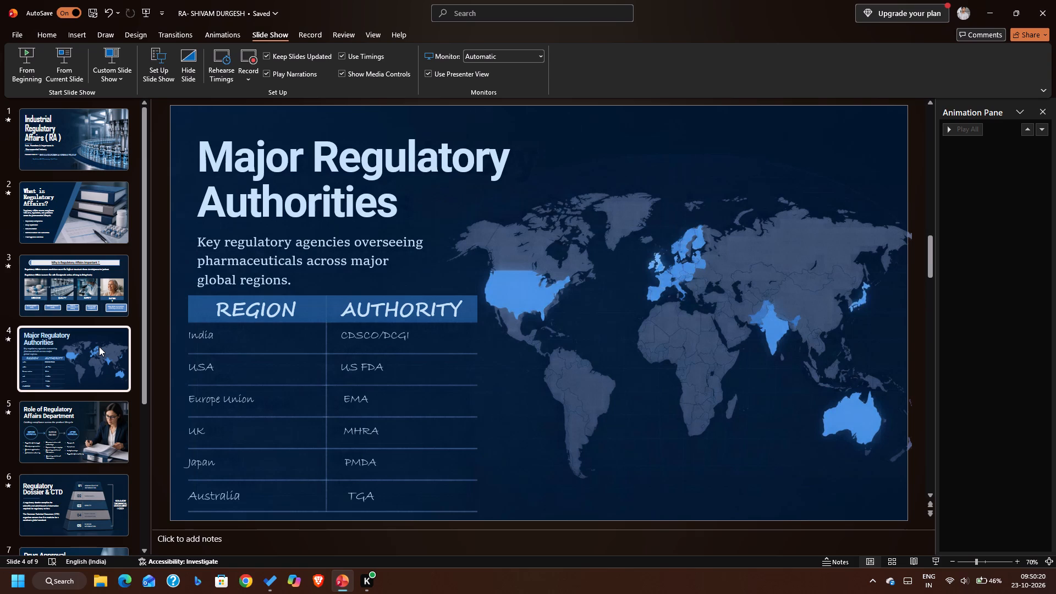
pyautogui.click(350, 493)
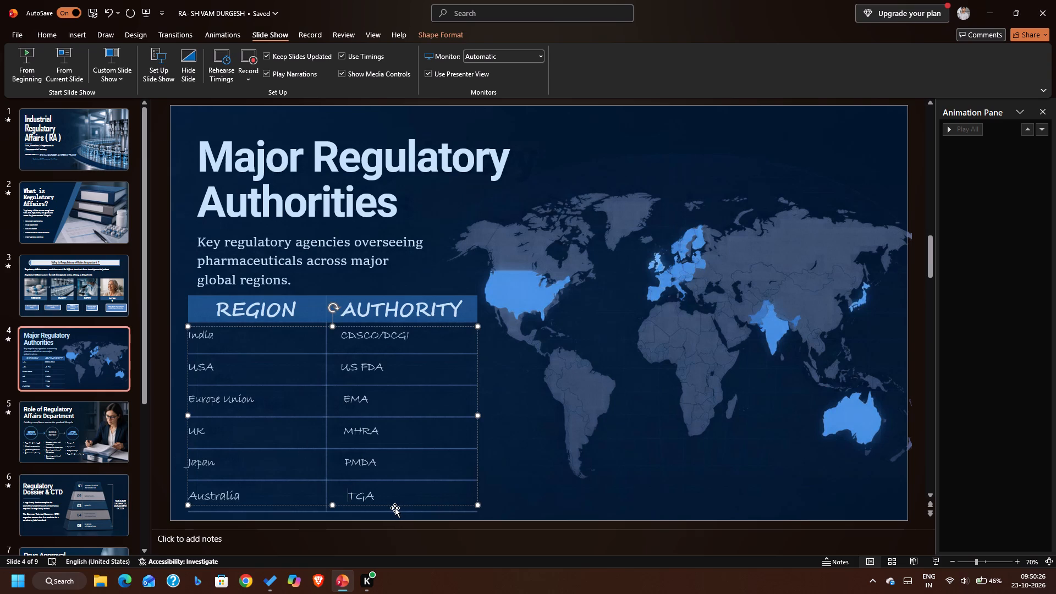
pyautogui.press('BackSpace')
pyautogui.click(524, 435)
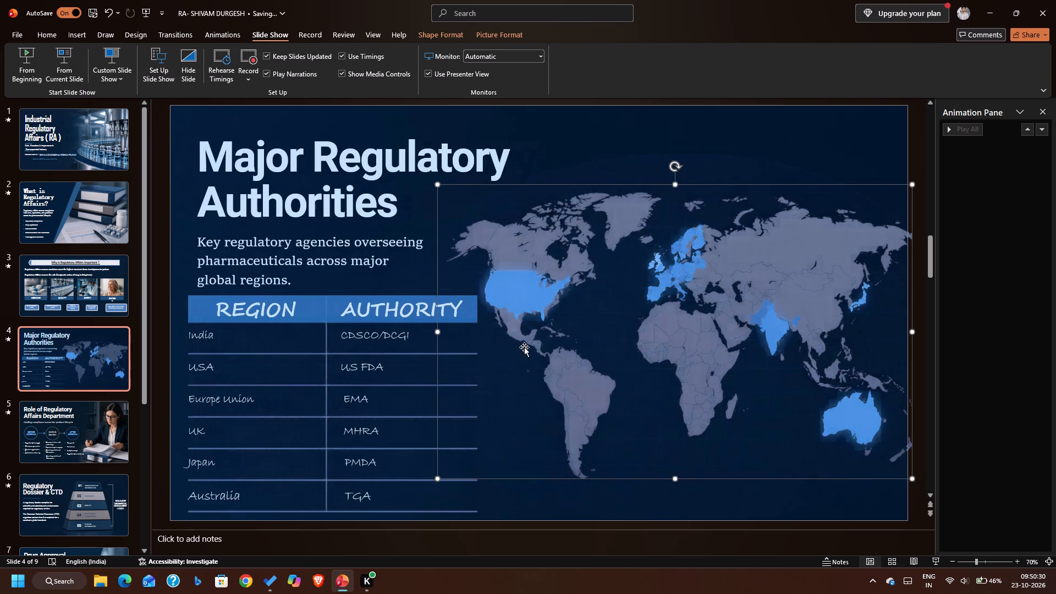
pyautogui.click(602, 109)
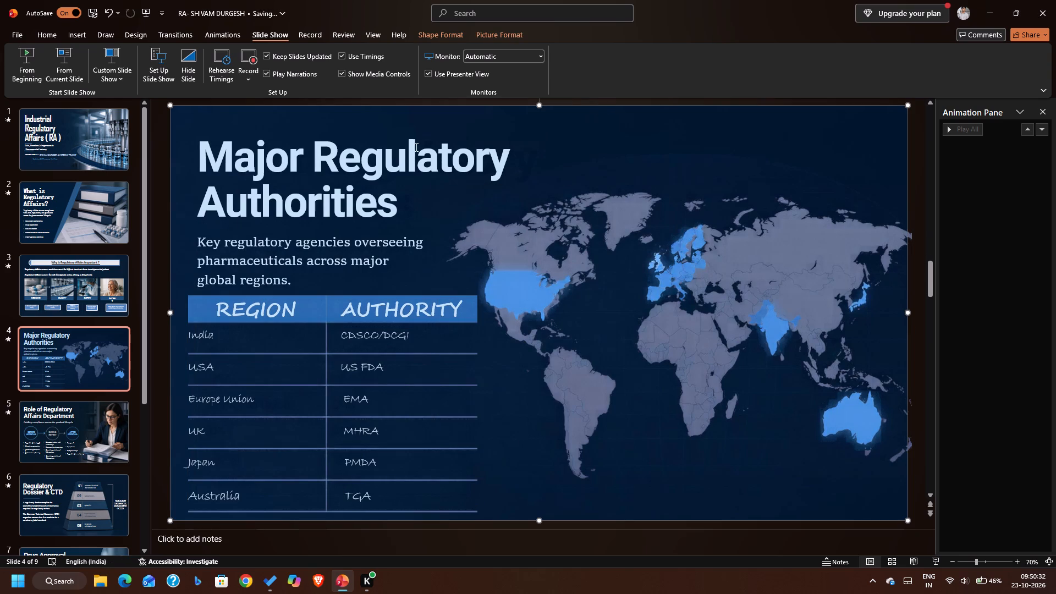
pyautogui.click(155, 194)
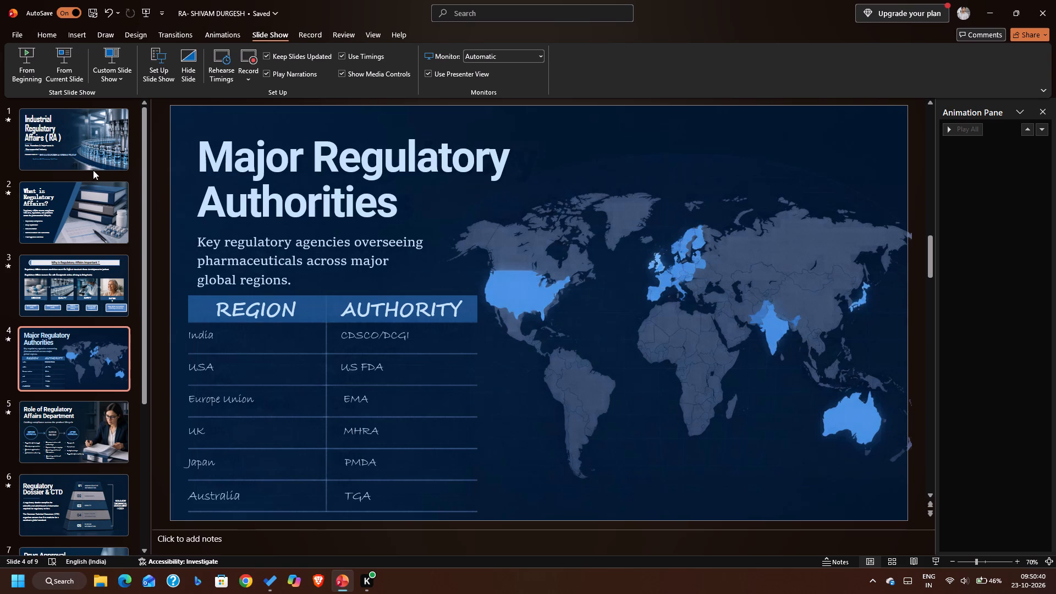
# On slide 3, widen the PATIENT caption's text box under the fourth picture so the word fits on one line.
pyautogui.click(94, 271)
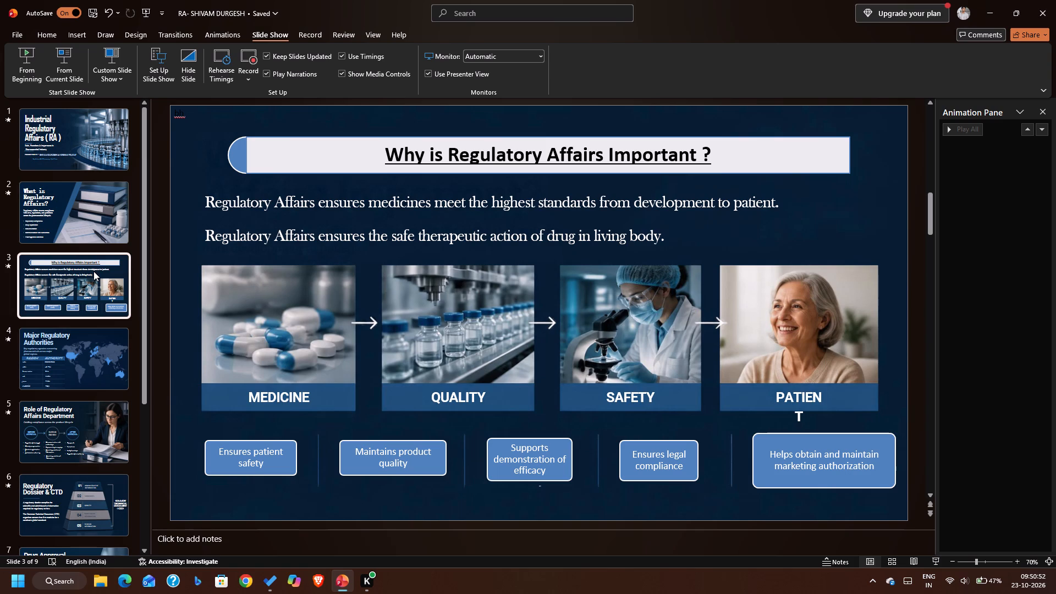
pyautogui.moveTo(94, 271); pyautogui.dragTo(91, 290)
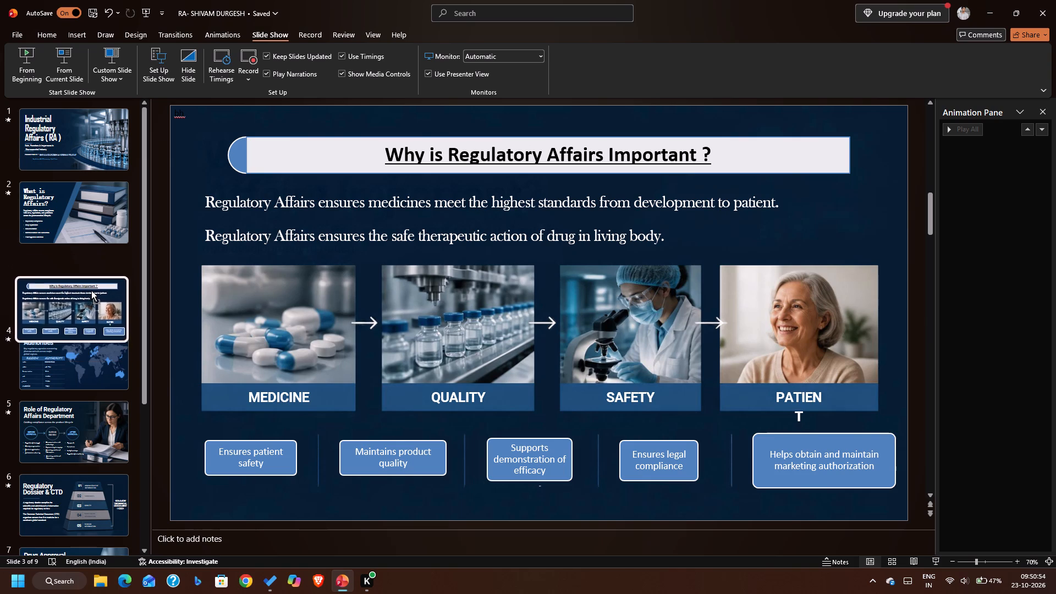
pyautogui.moveTo(91, 290); pyautogui.dragTo(91, 285)
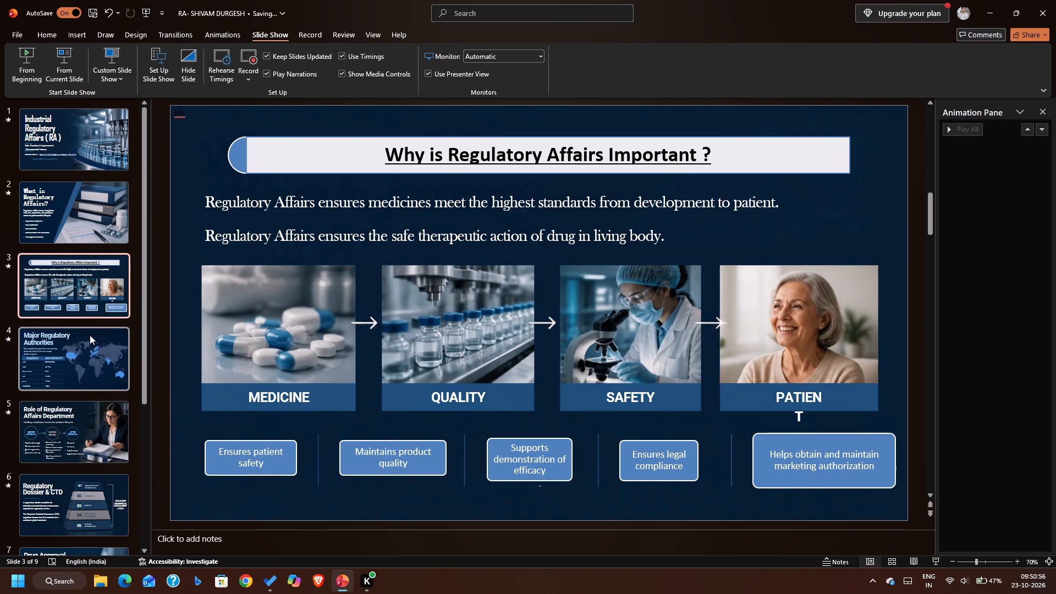
pyautogui.click(90, 335)
pyautogui.click(86, 293)
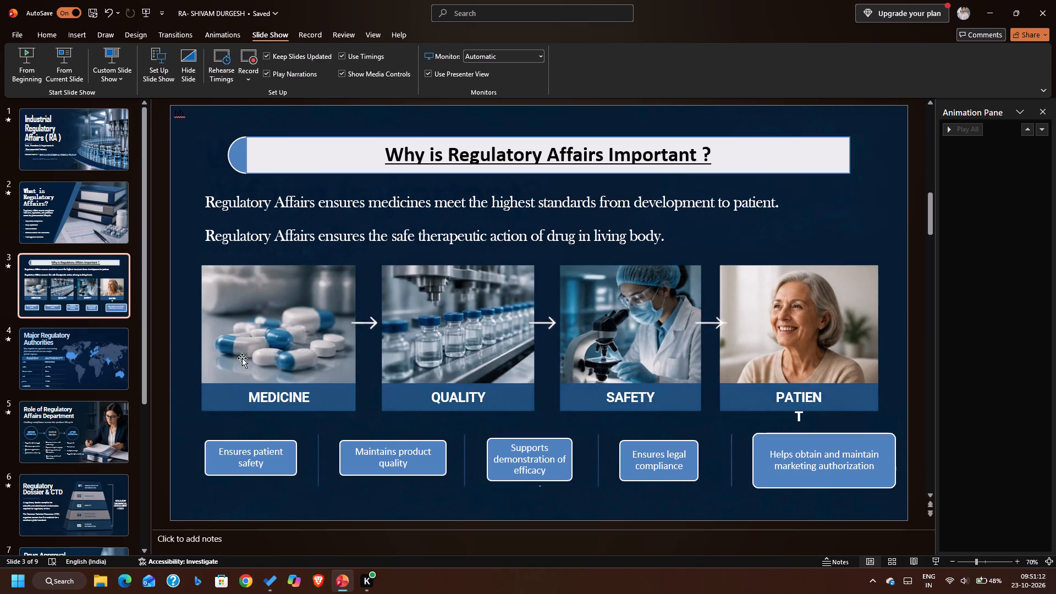
pyautogui.click(794, 392)
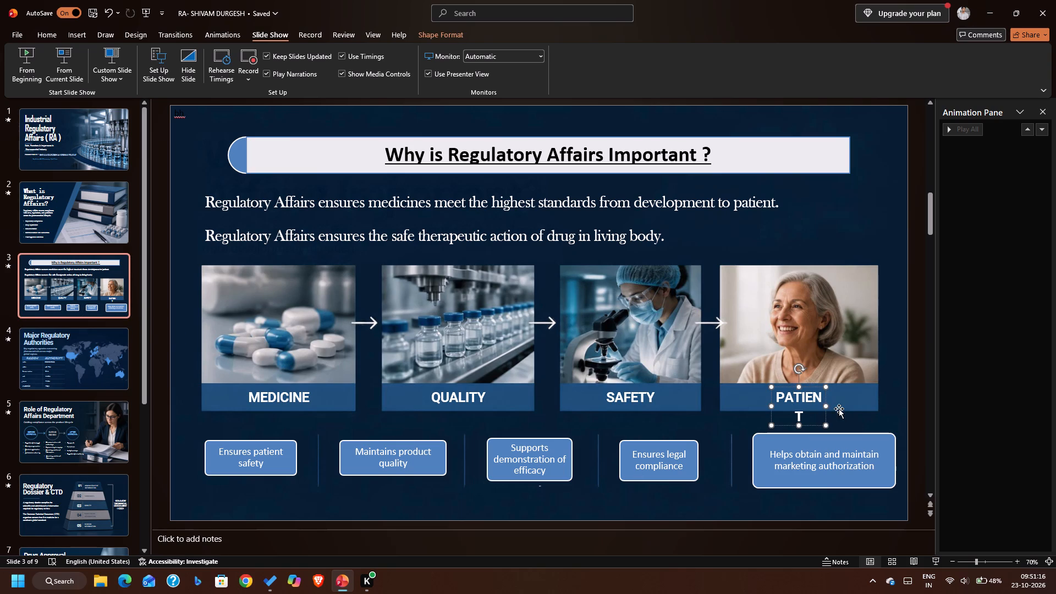
pyautogui.moveTo(827, 406); pyautogui.dragTo(844, 408)
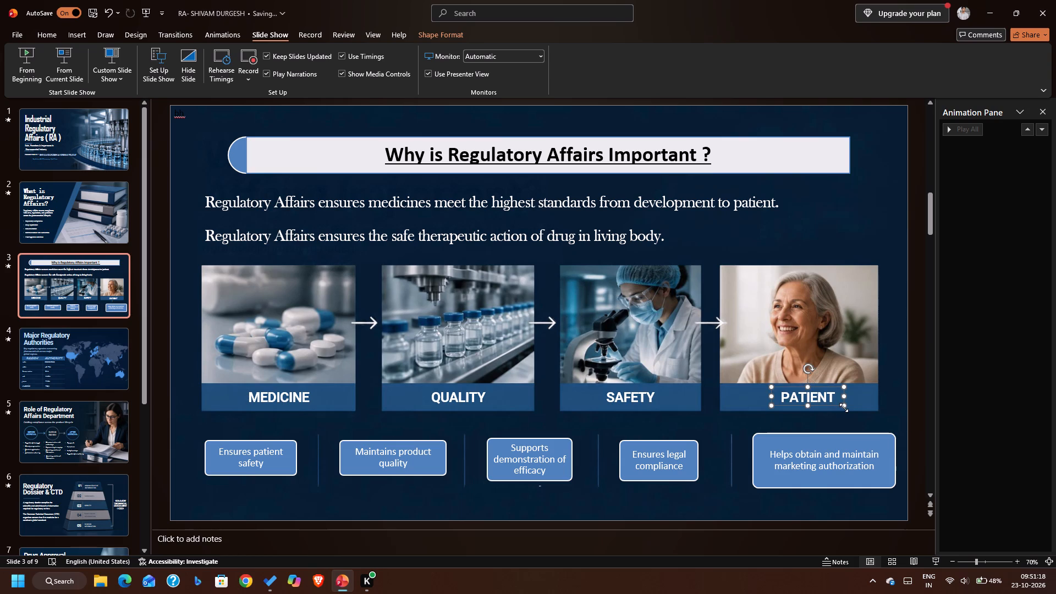
pyautogui.click(166, 351)
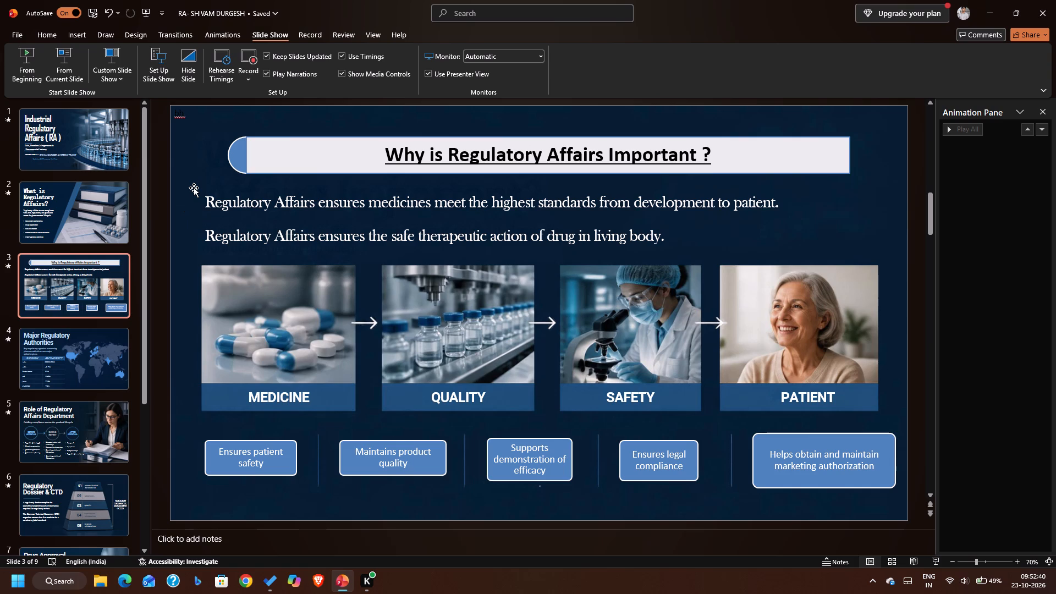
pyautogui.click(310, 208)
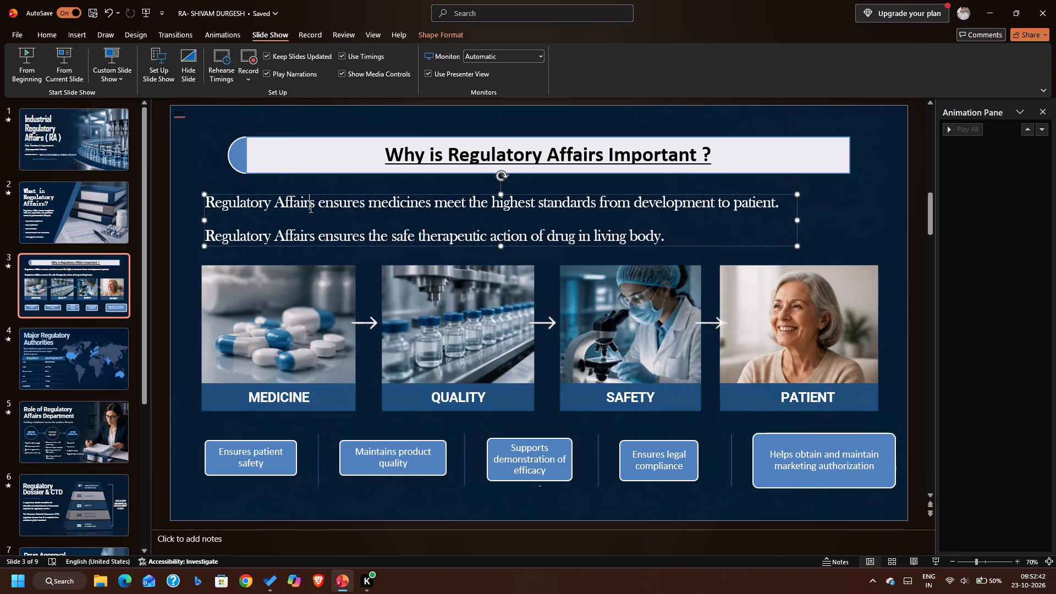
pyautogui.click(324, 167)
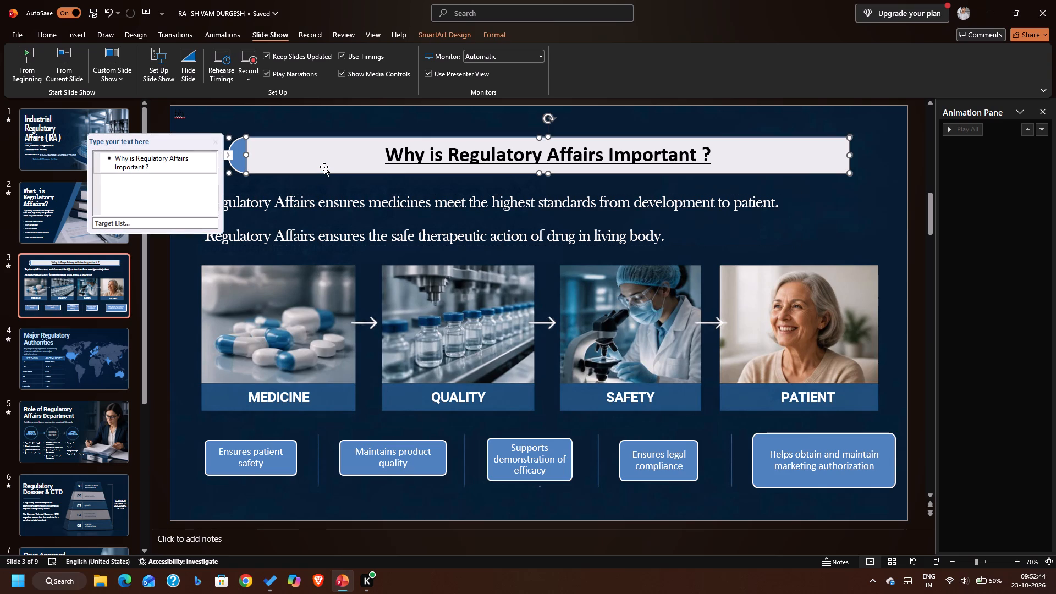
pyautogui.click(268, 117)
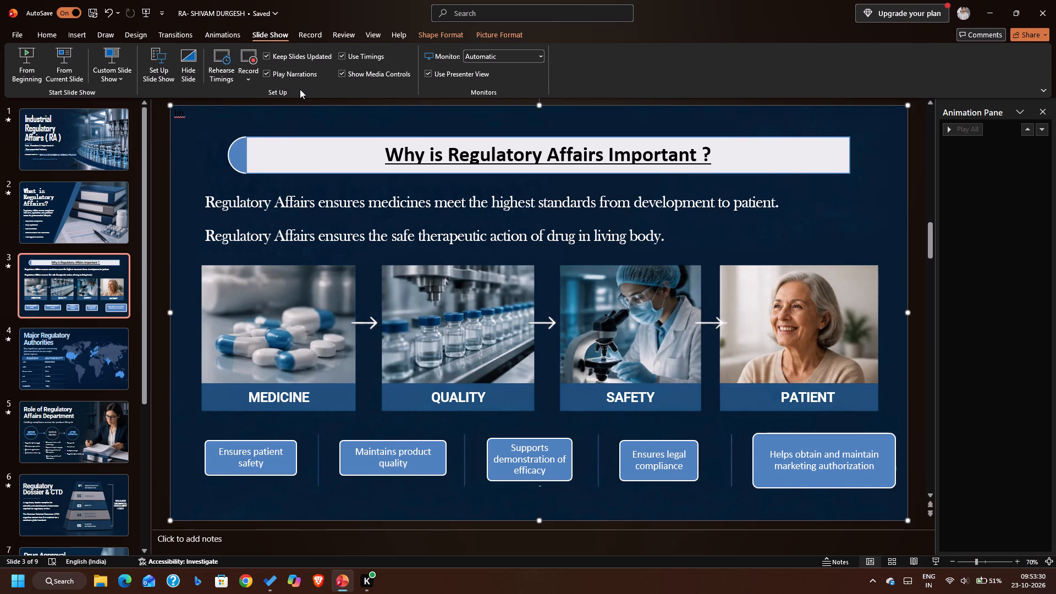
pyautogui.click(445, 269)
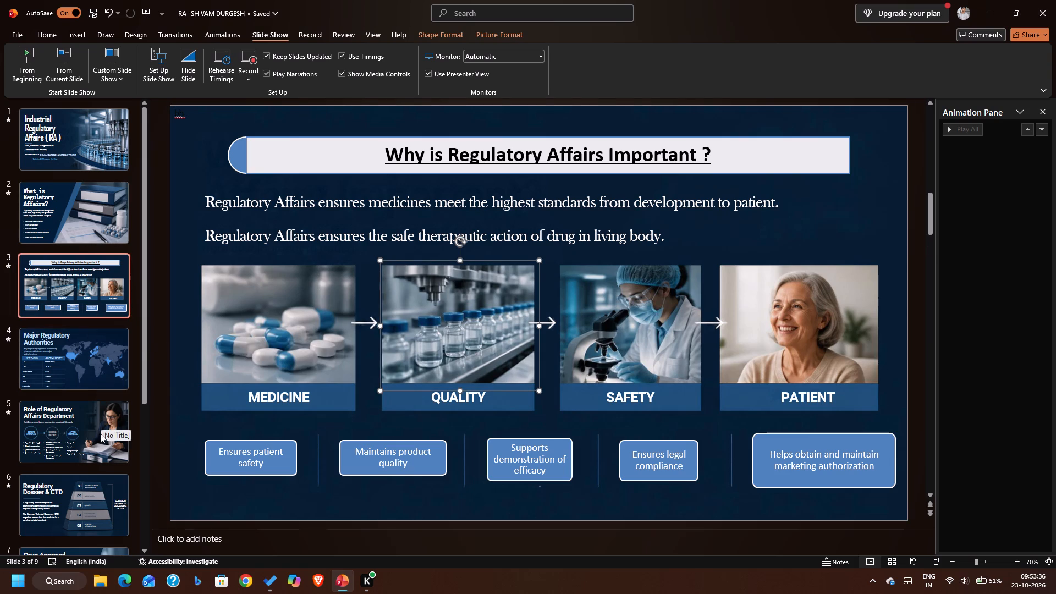
# Open the Regulatory Dossier & CTD slide and select the five-level pyramid picture.
pyautogui.click(92, 487)
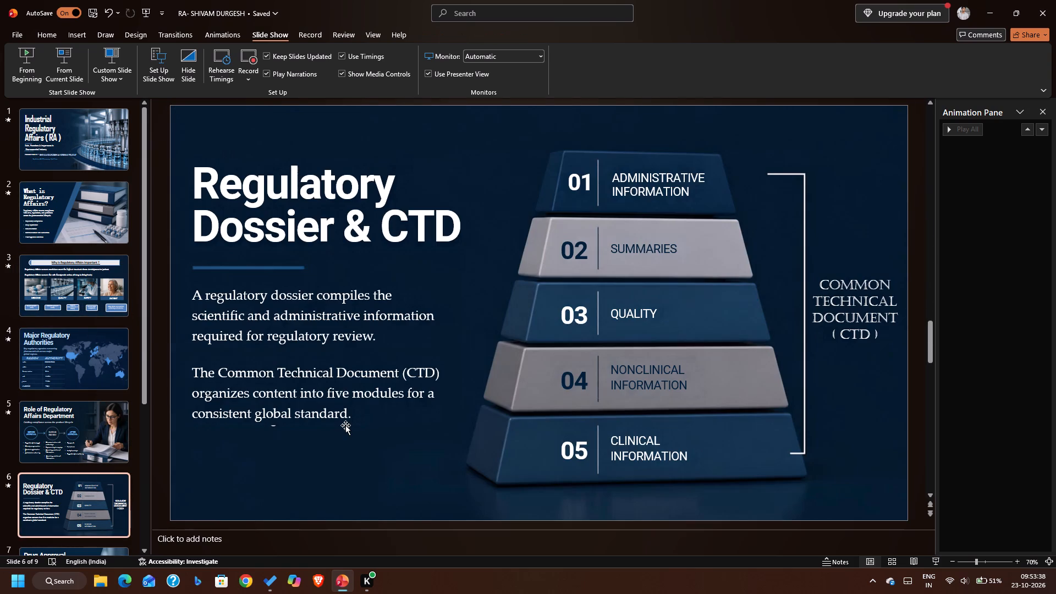
pyautogui.click(544, 290)
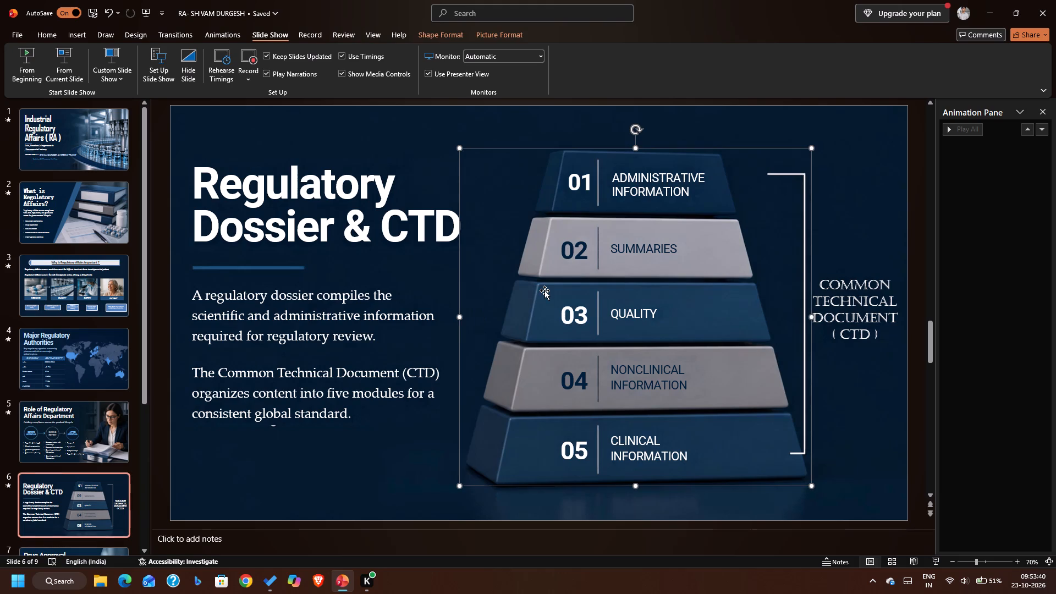
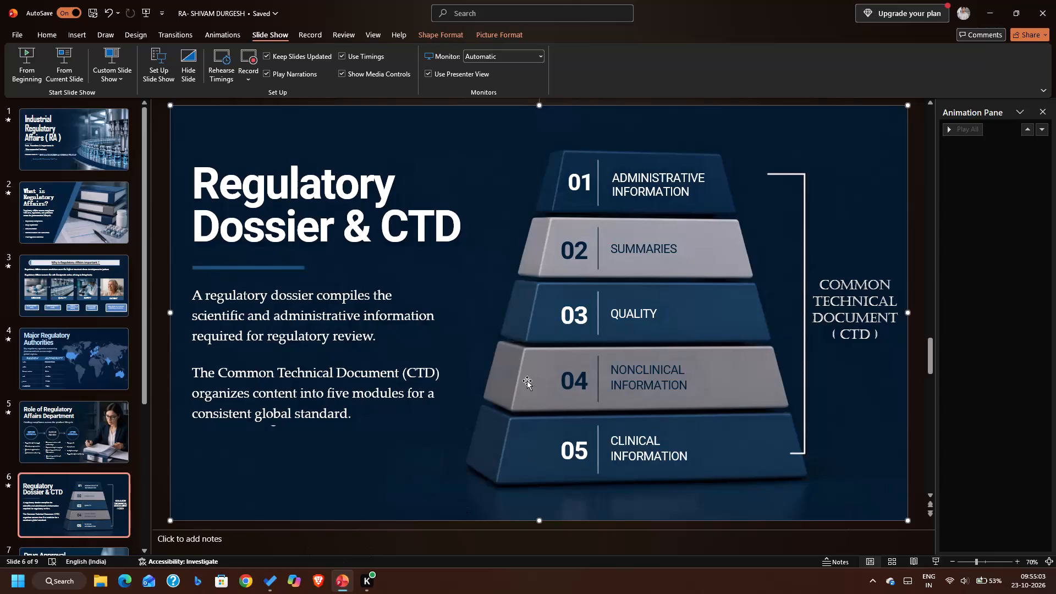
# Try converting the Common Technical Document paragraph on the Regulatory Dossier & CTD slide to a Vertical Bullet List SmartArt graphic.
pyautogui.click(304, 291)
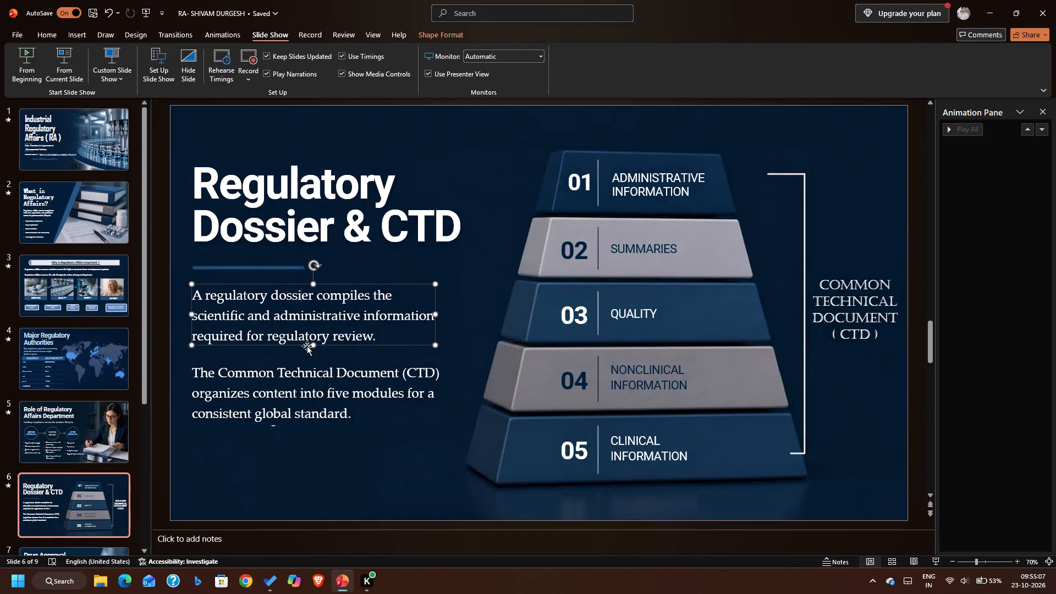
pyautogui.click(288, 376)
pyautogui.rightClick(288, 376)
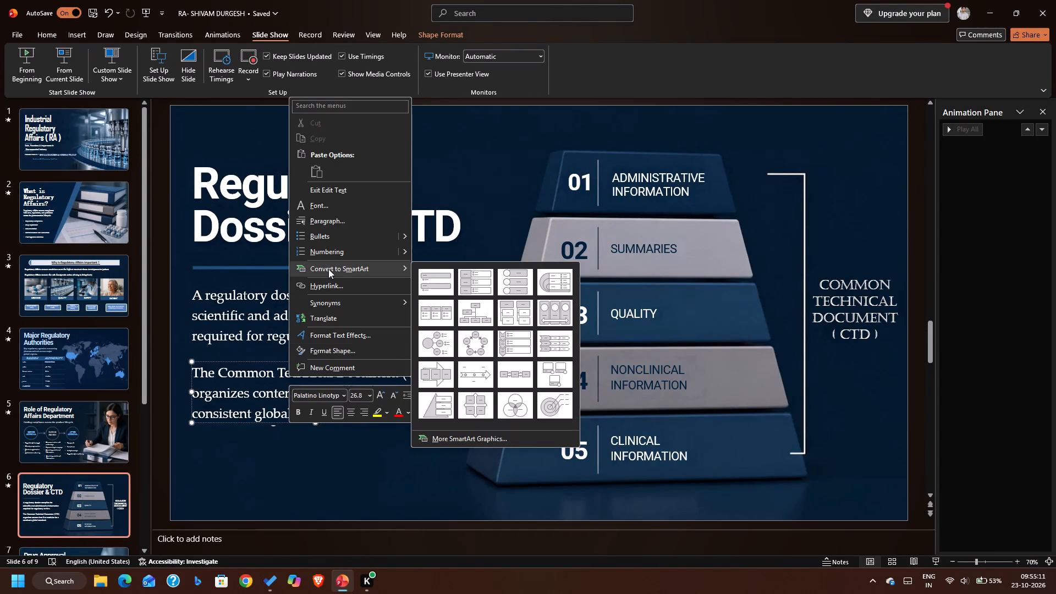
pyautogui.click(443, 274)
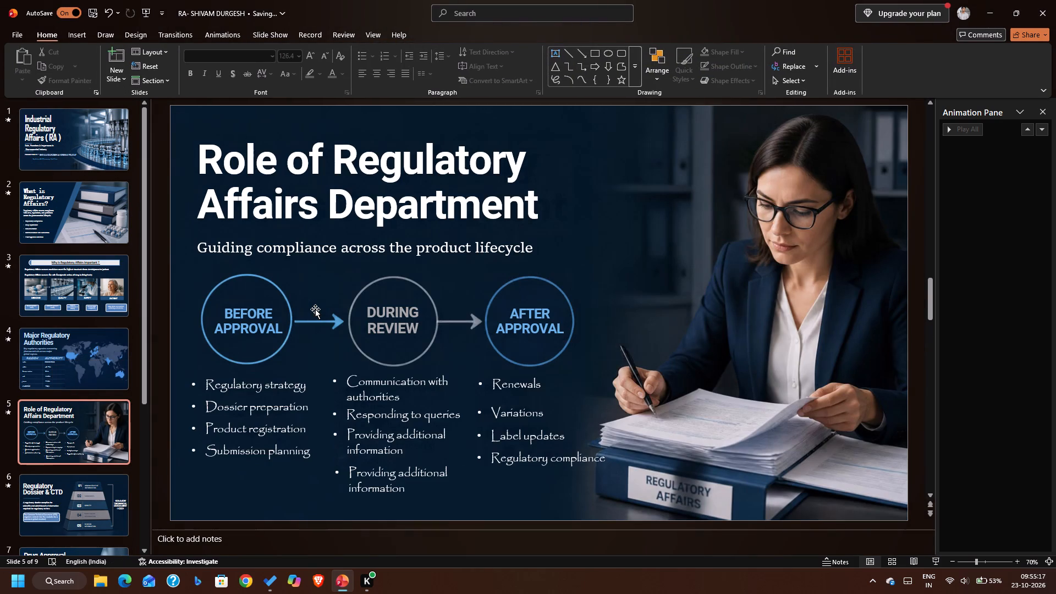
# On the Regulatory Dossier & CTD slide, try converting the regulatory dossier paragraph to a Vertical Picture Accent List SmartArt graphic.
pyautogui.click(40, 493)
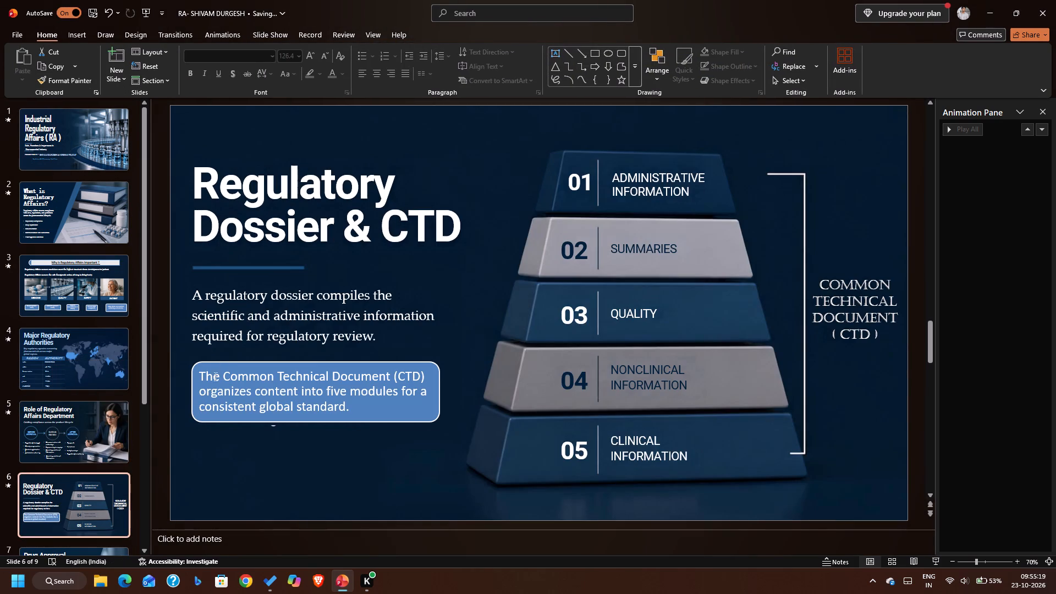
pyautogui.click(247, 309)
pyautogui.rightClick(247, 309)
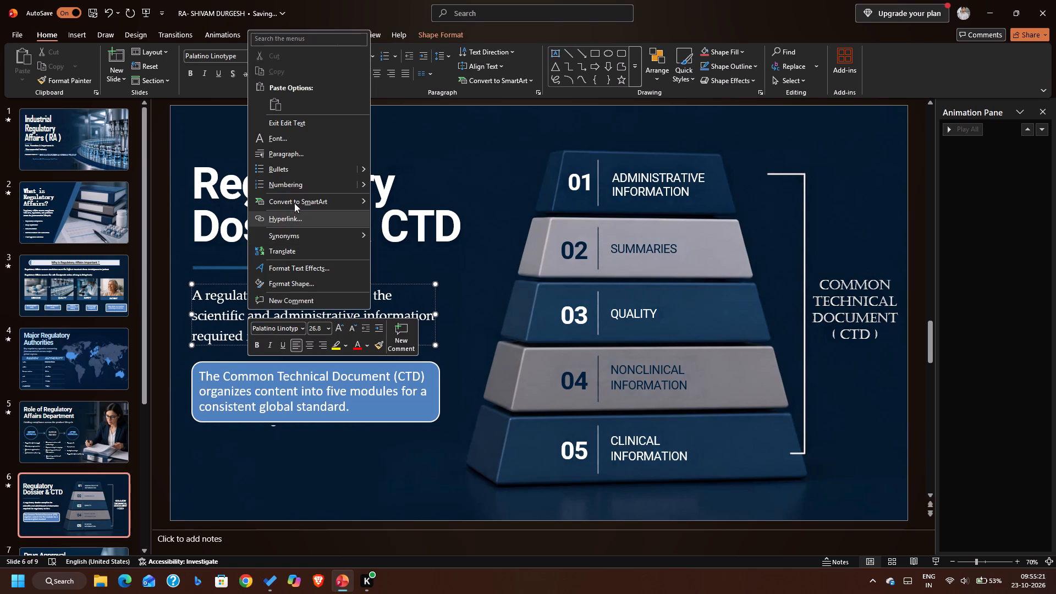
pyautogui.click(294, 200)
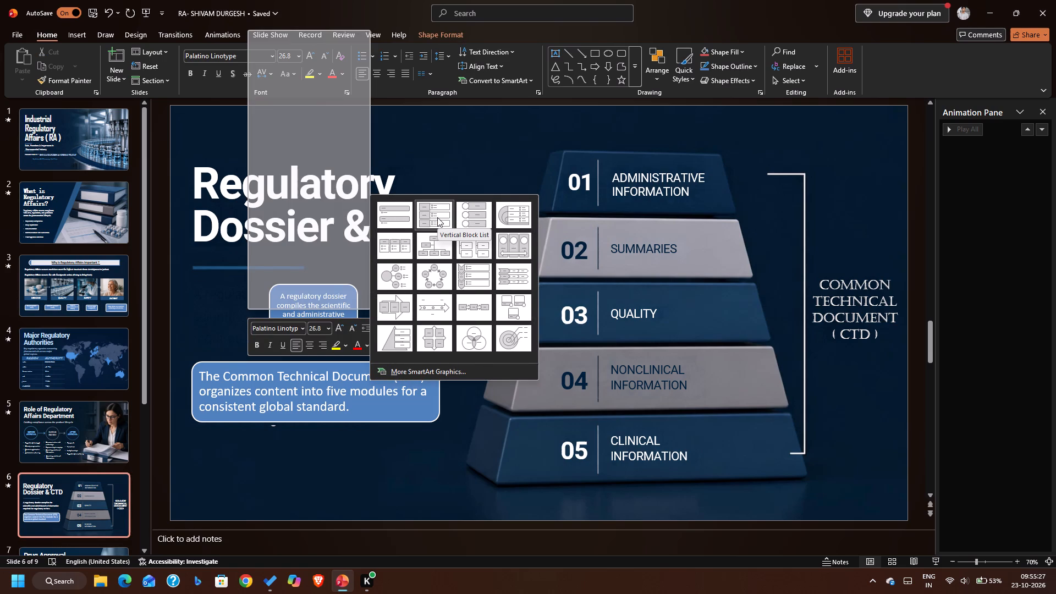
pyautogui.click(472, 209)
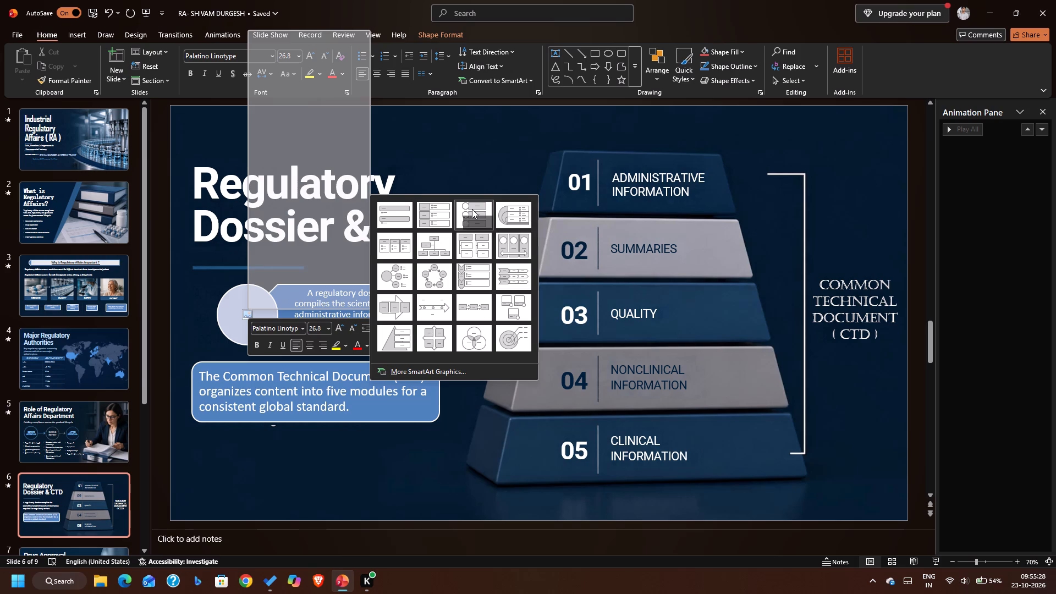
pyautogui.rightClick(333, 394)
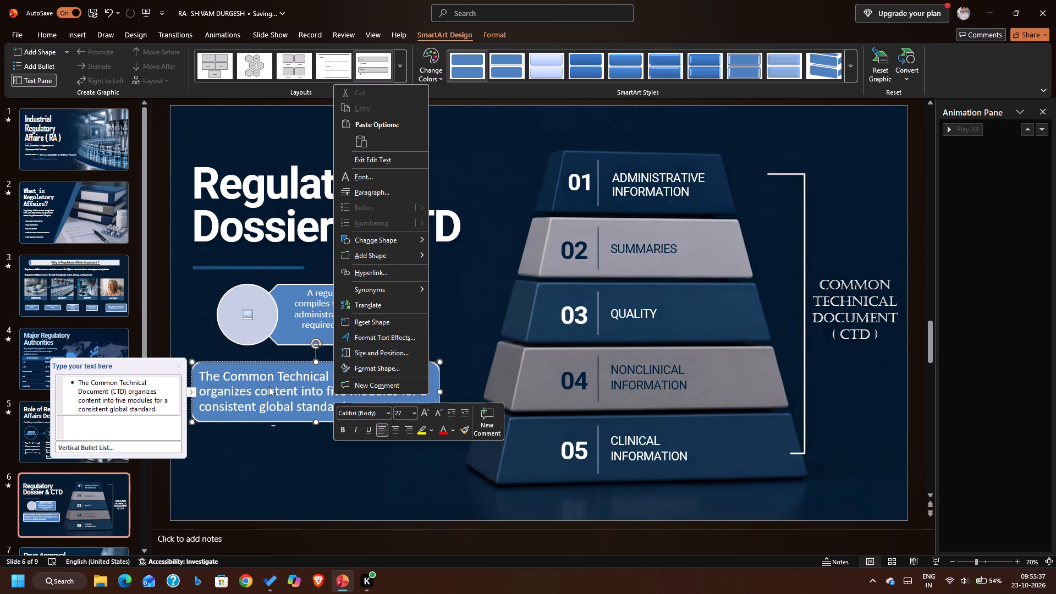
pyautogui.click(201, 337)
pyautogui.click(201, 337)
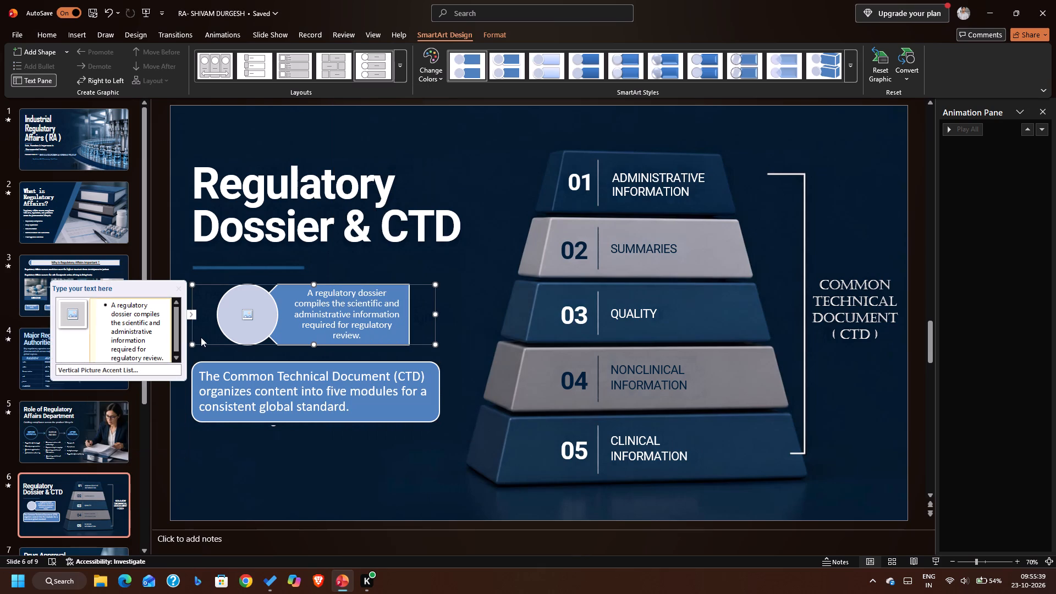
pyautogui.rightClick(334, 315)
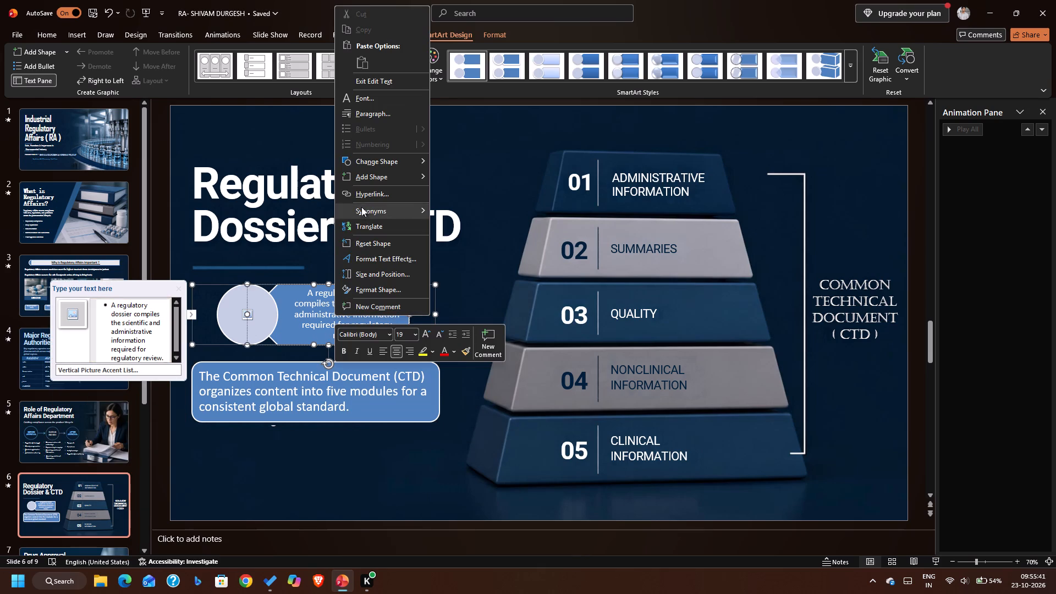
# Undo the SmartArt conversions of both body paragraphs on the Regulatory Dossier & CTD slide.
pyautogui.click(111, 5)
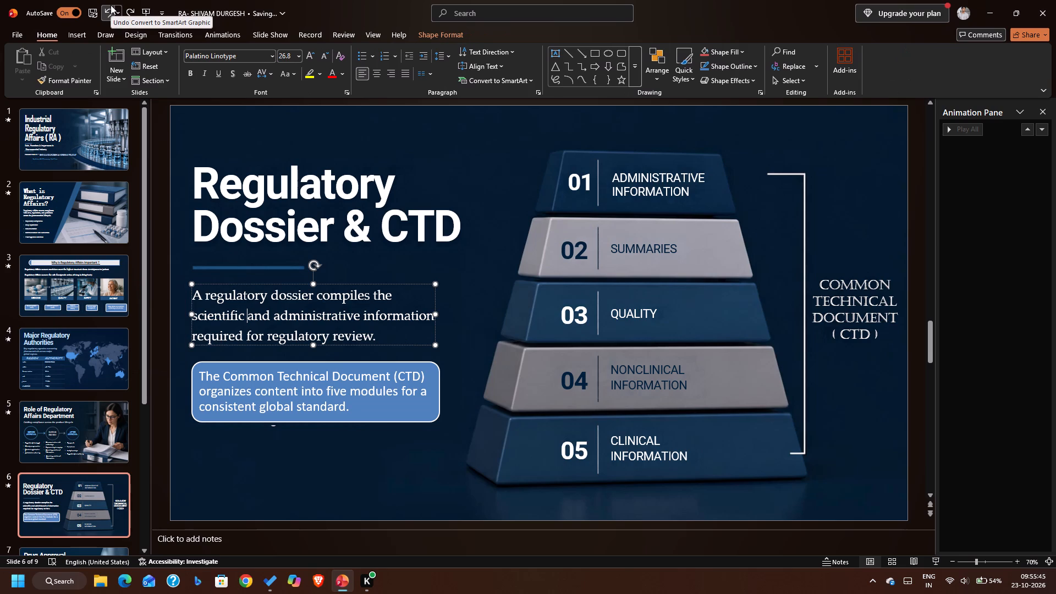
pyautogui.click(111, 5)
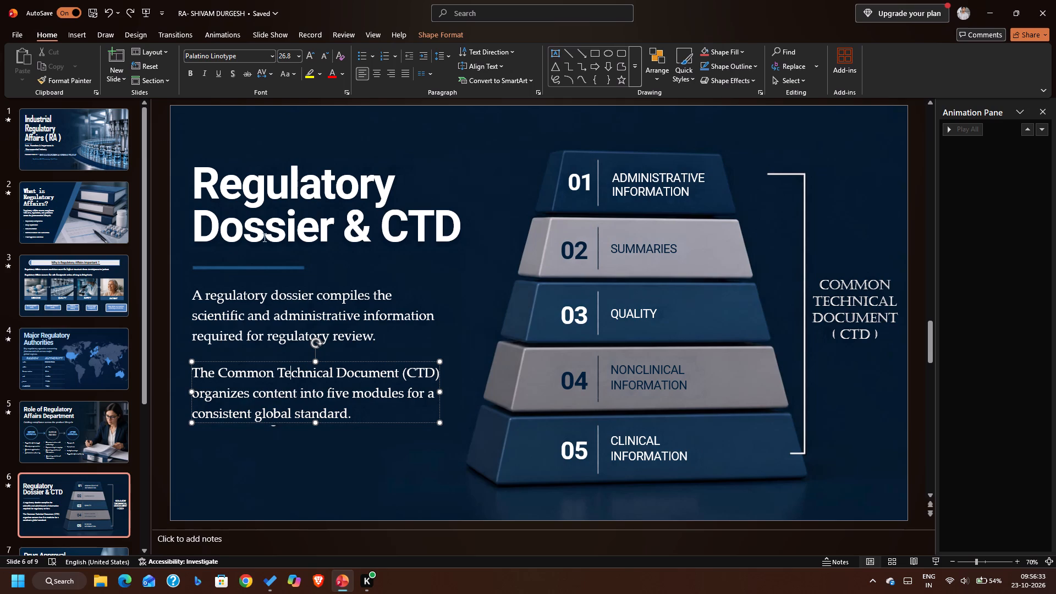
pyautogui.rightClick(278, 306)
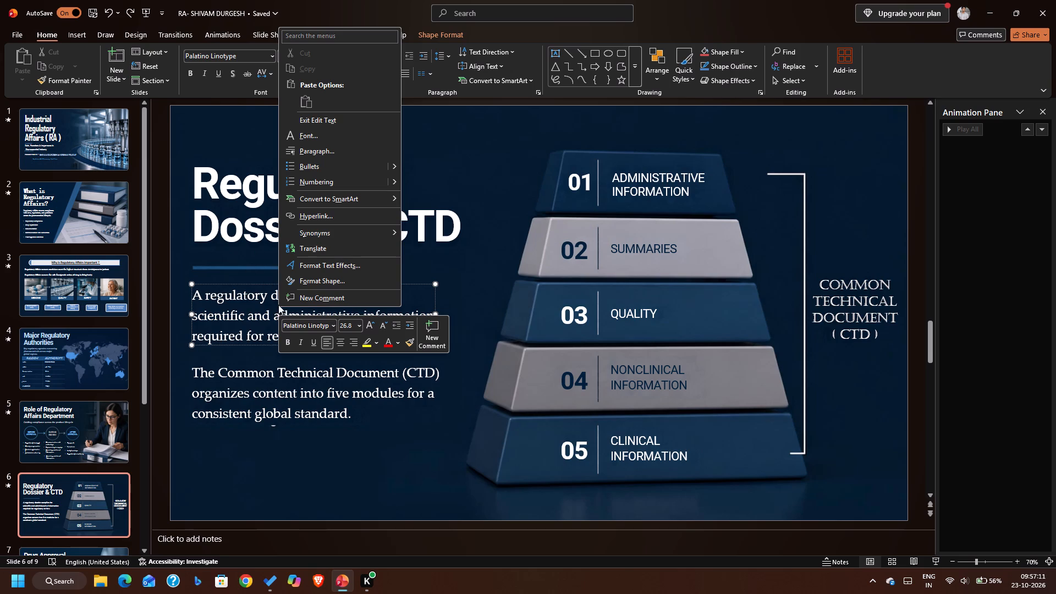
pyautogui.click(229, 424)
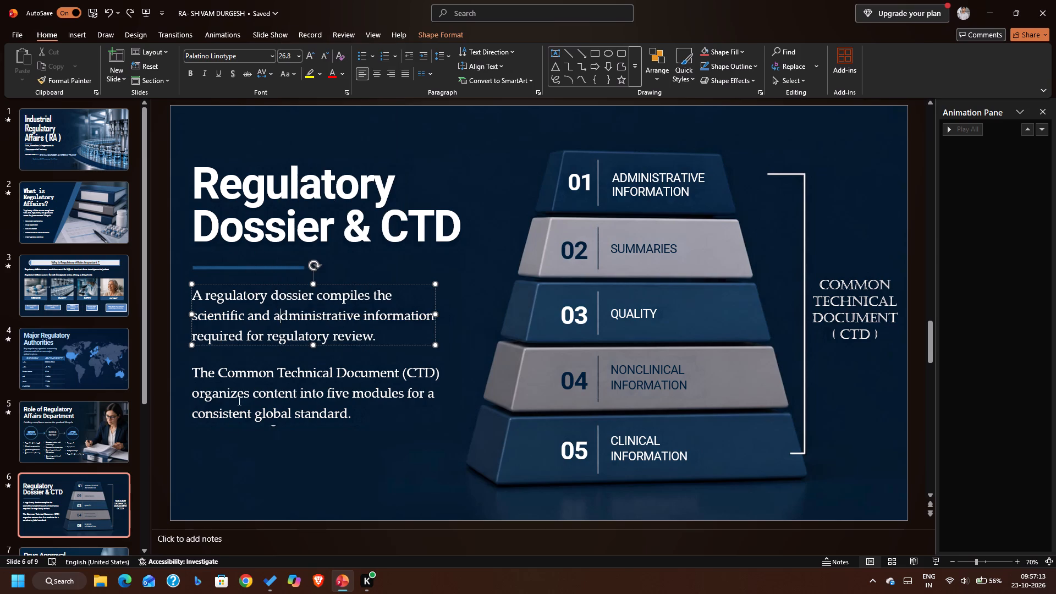
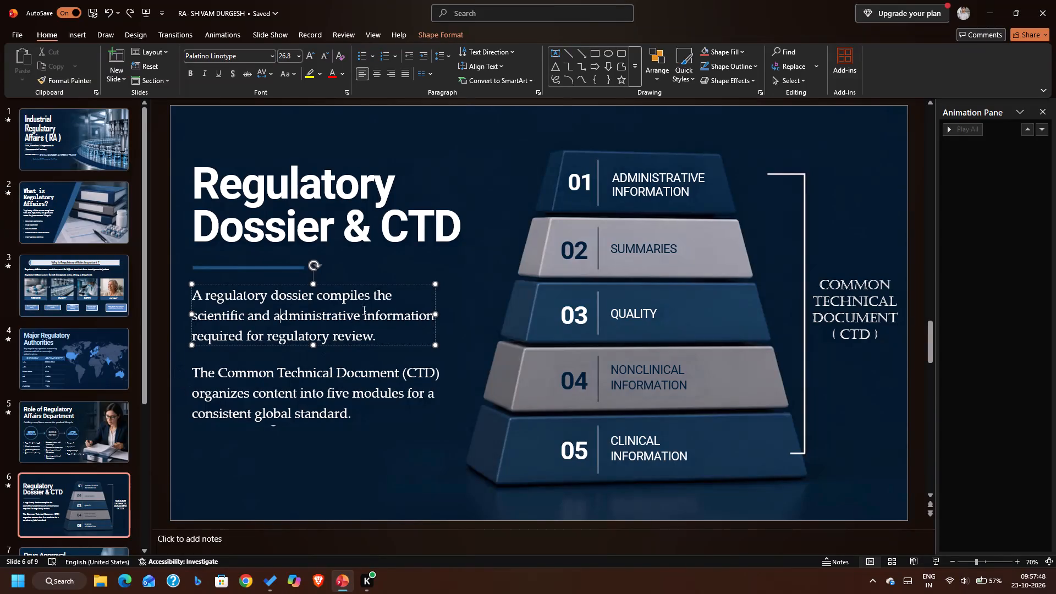
# Convert the regulatory dossier paragraph on the Regulatory Dossier & CTD slide to a Target List SmartArt graphic.
pyautogui.rightClick(360, 337)
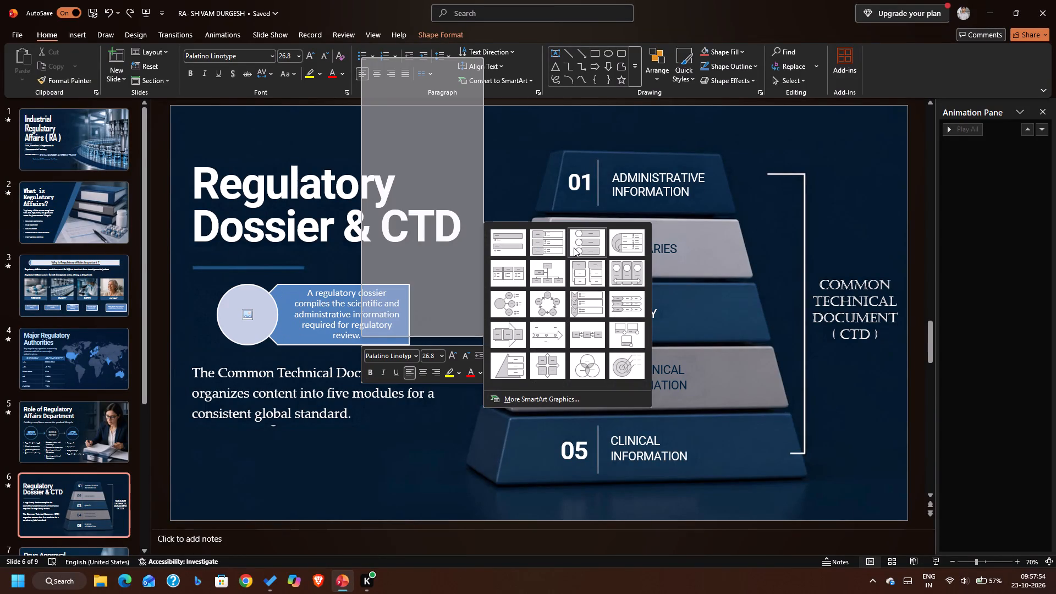
pyautogui.click(620, 243)
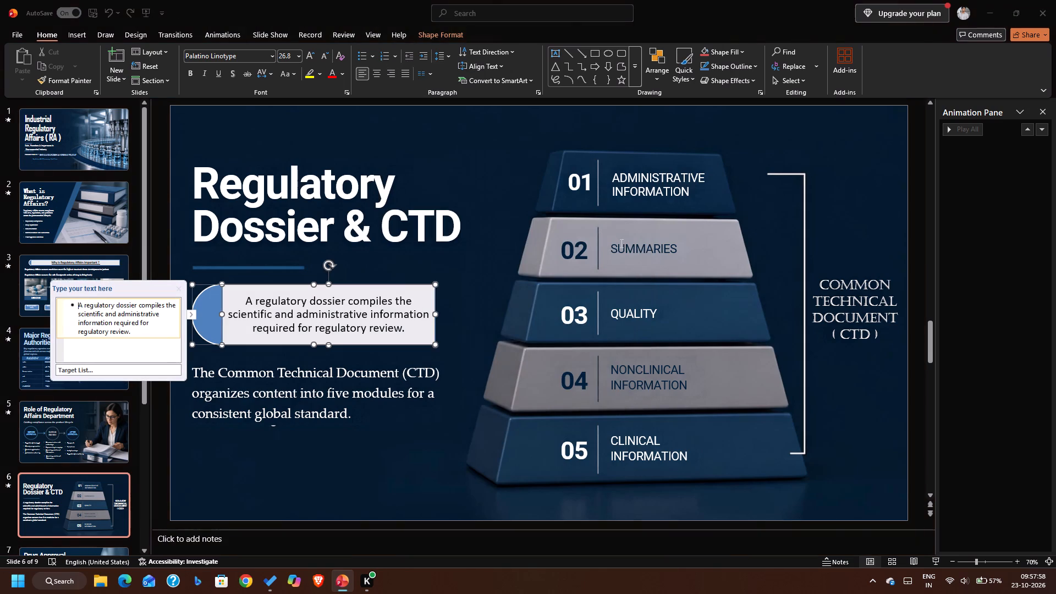
# Convert the Common Technical Document paragraph to a matching Target List SmartArt graphic and deselect it.
pyautogui.click(388, 409)
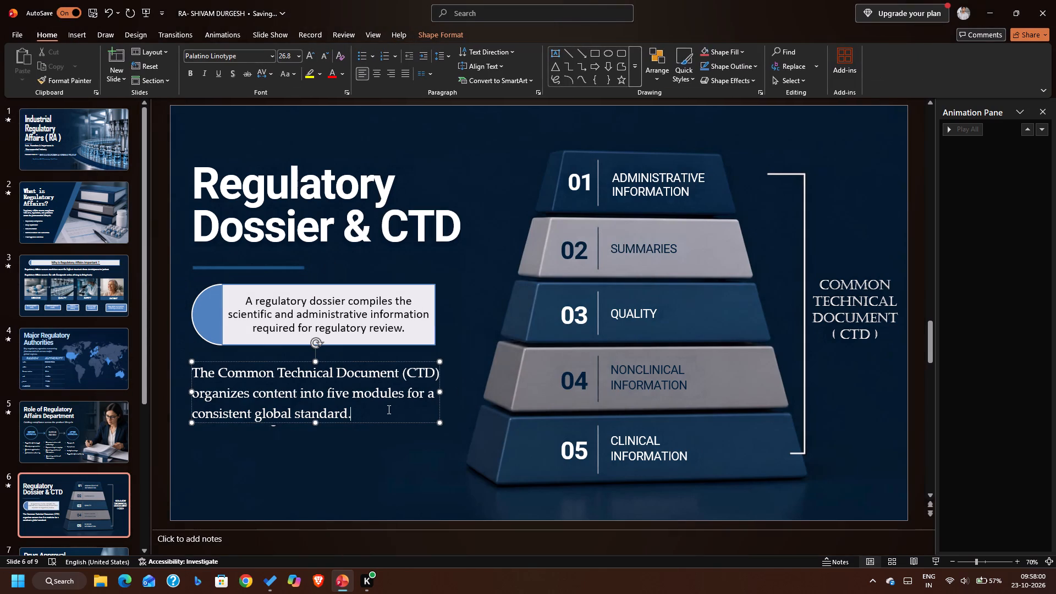
pyautogui.click(356, 343)
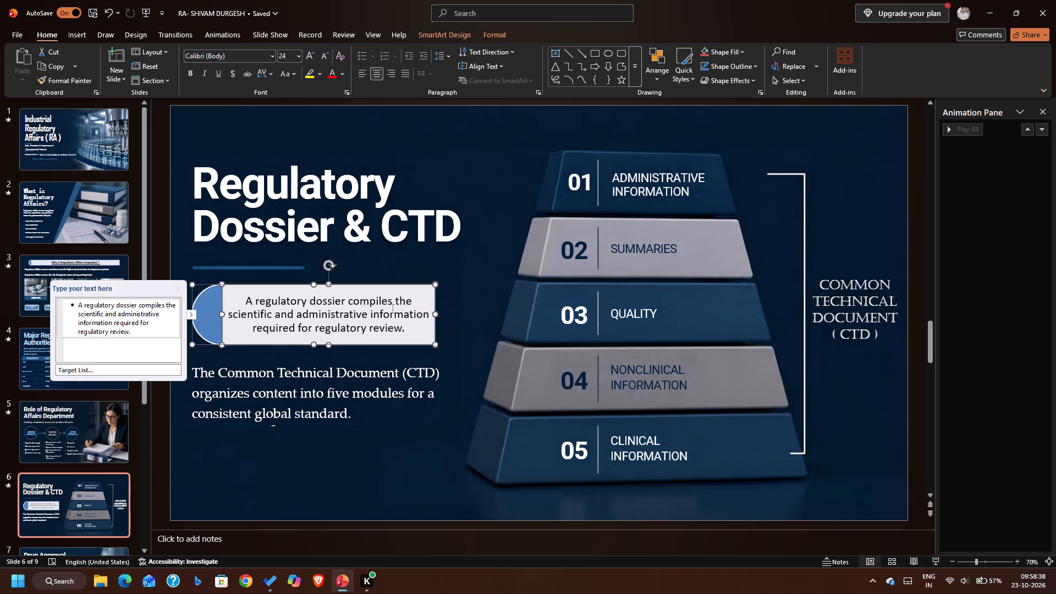
pyautogui.rightClick(356, 384)
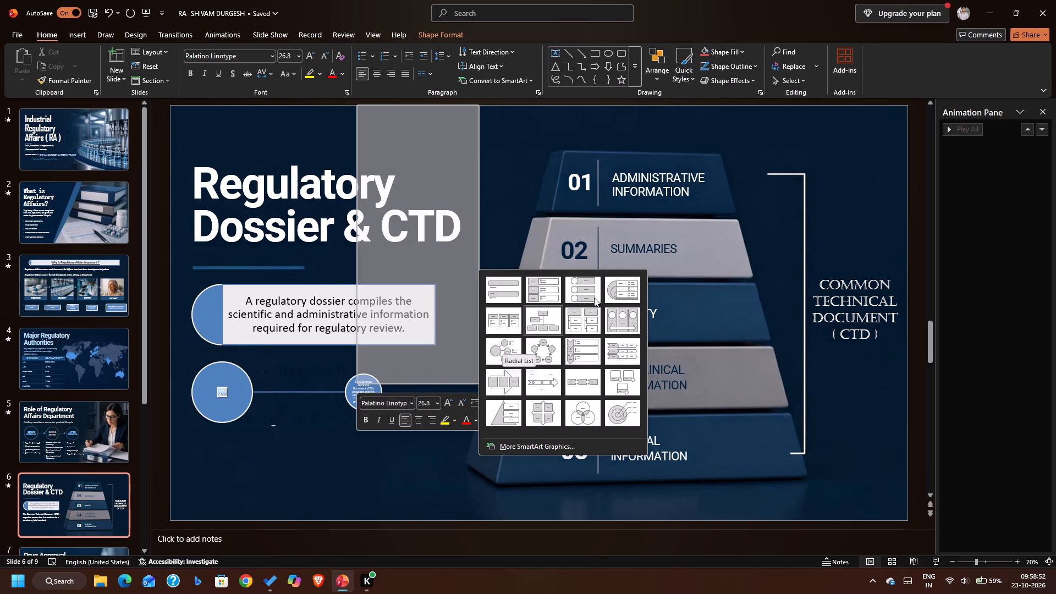
pyautogui.click(625, 280)
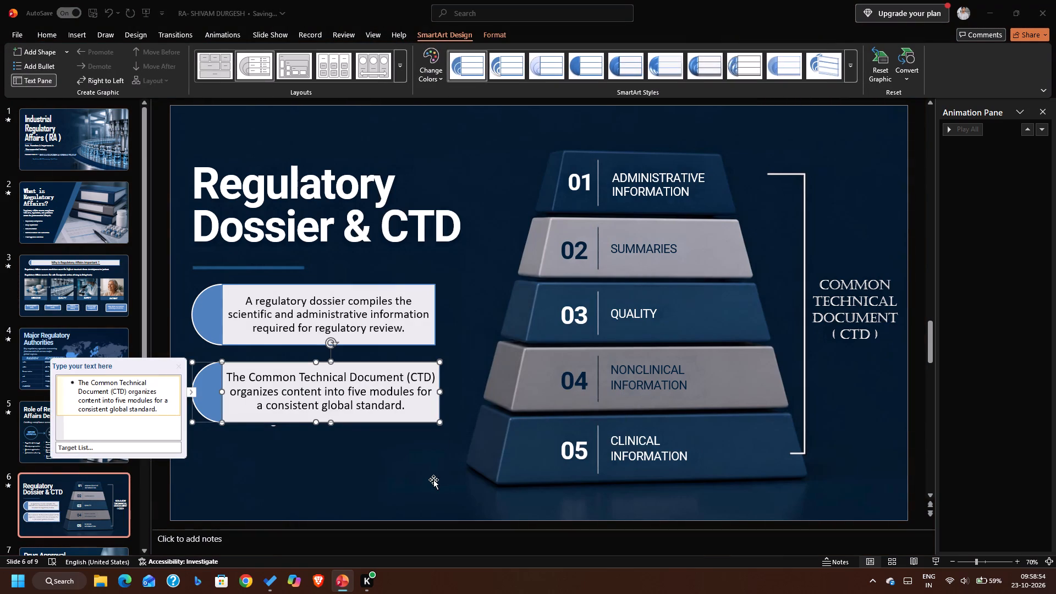
pyautogui.click(433, 480)
pyautogui.click(433, 480)
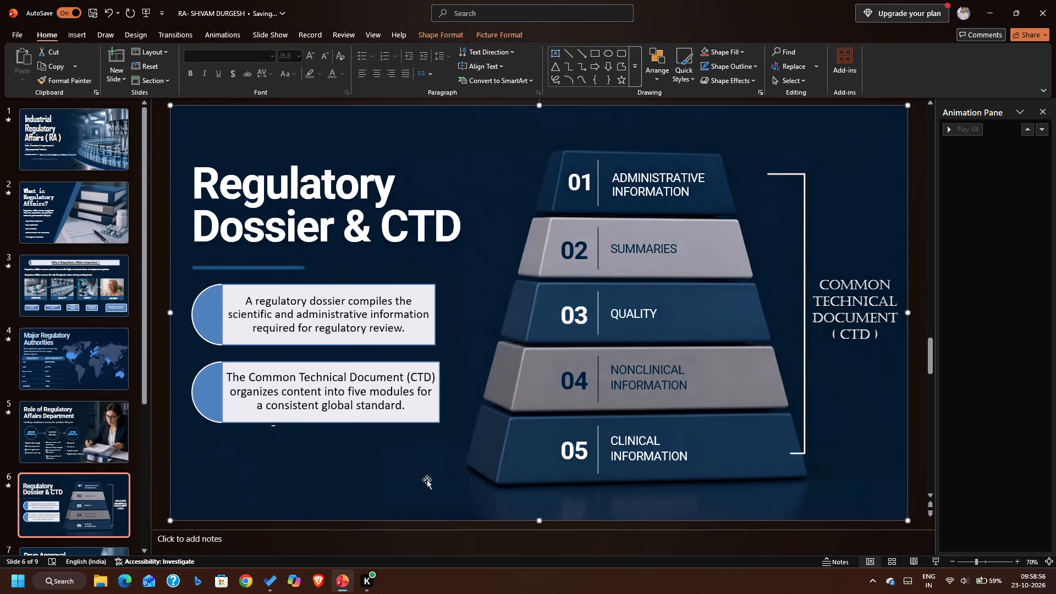
pyautogui.click(163, 476)
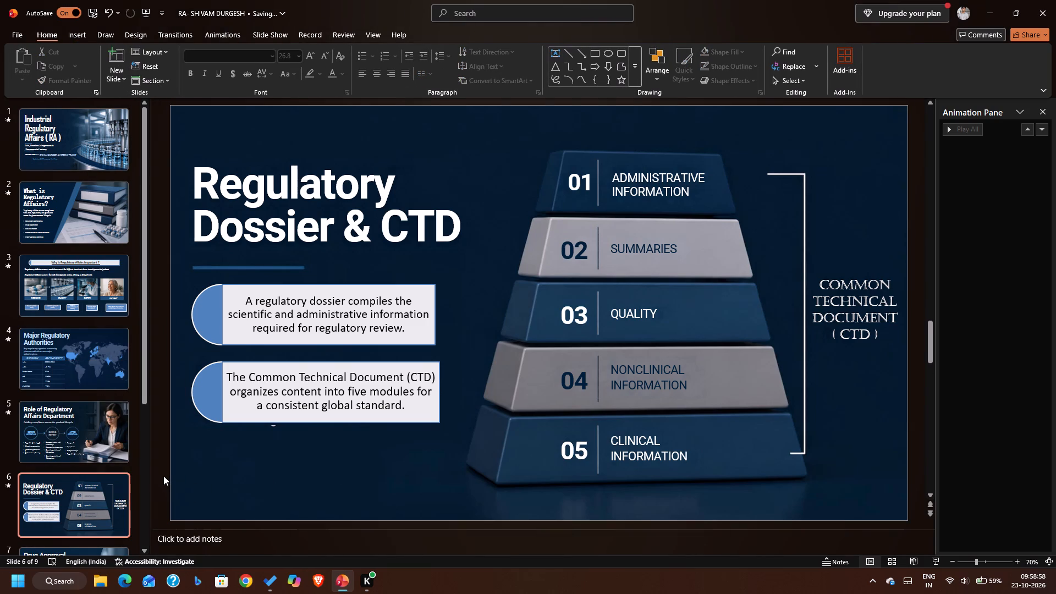
# Move the Common Technical Document graphic slightly down and to the right, widening the gap below the regulatory dossier graphic.
pyautogui.click(223, 369)
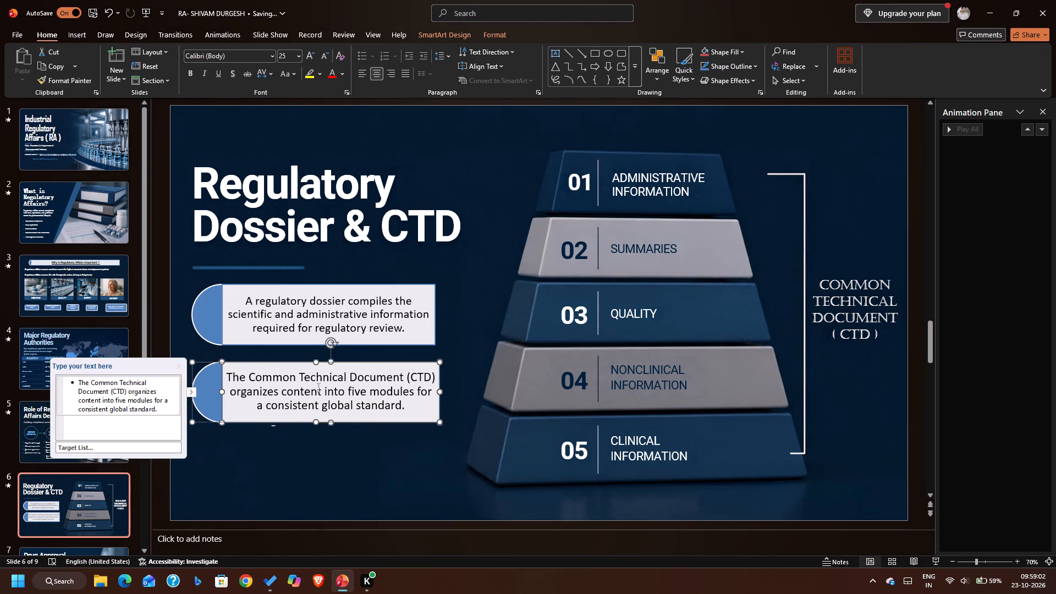
pyautogui.moveTo(439, 372); pyautogui.dragTo(438, 389)
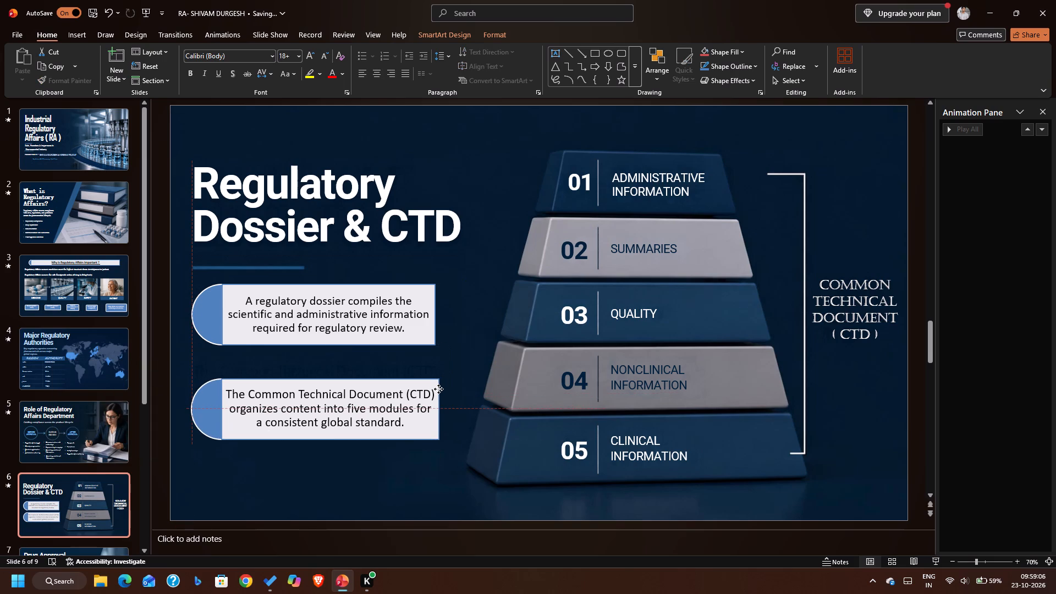
pyautogui.moveTo(438, 389); pyautogui.dragTo(439, 394)
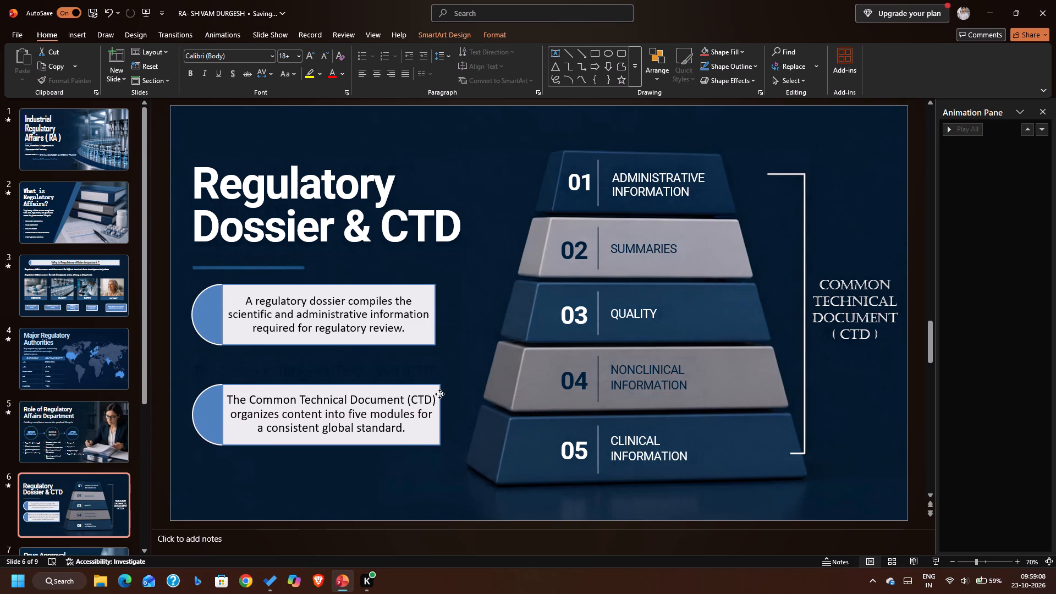
pyautogui.moveTo(439, 394); pyautogui.dragTo(434, 394)
pyautogui.moveTo(434, 394); pyautogui.dragTo(449, 394)
pyautogui.click(435, 394)
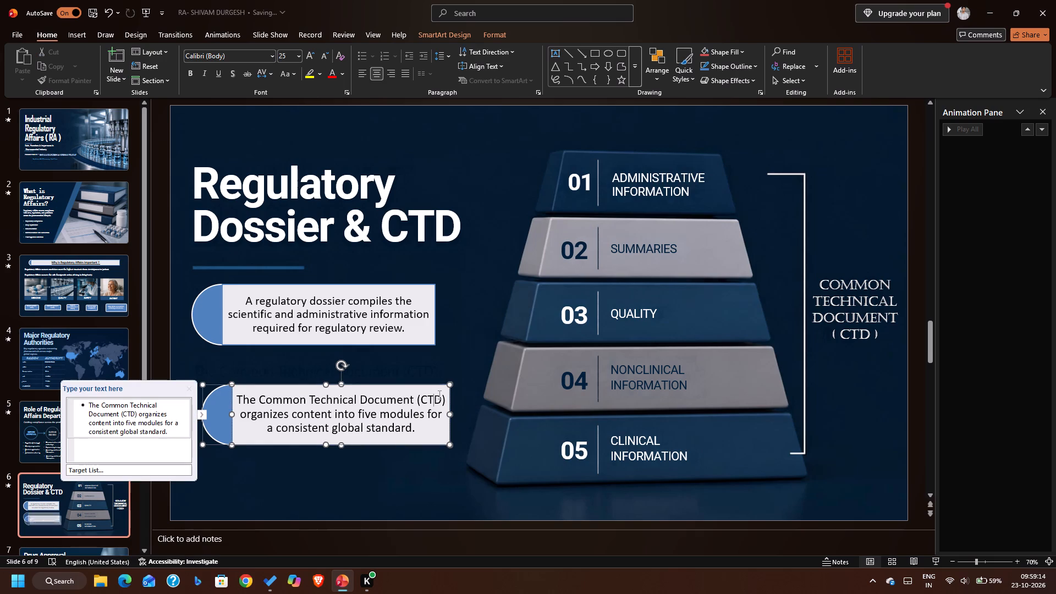
pyautogui.click(451, 395)
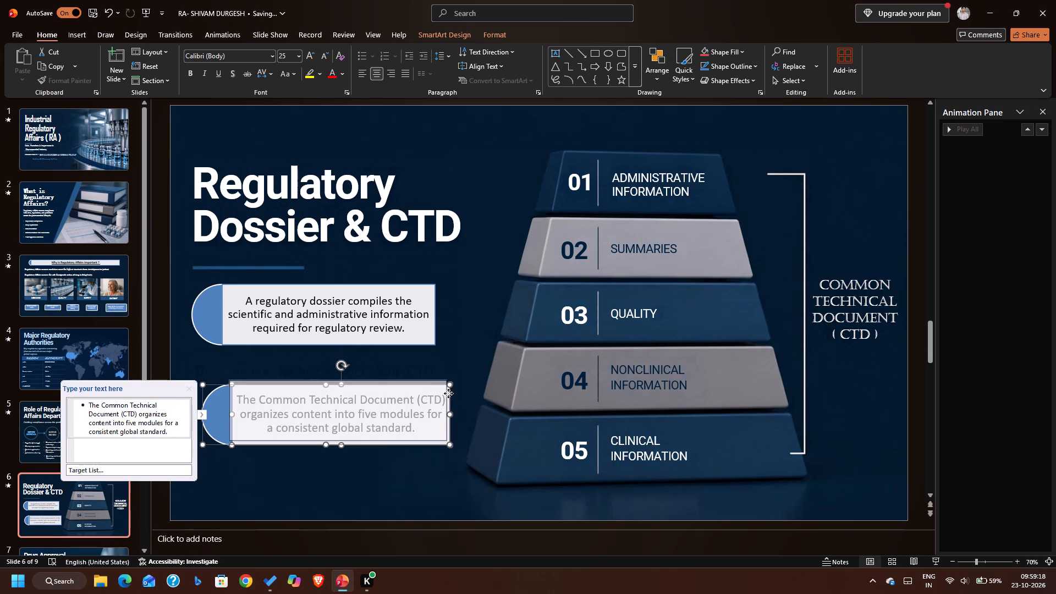
pyautogui.click(406, 373)
# Move the regulatory dossier graphic down toward the Common Technical Document graphic.
pyautogui.click(352, 320)
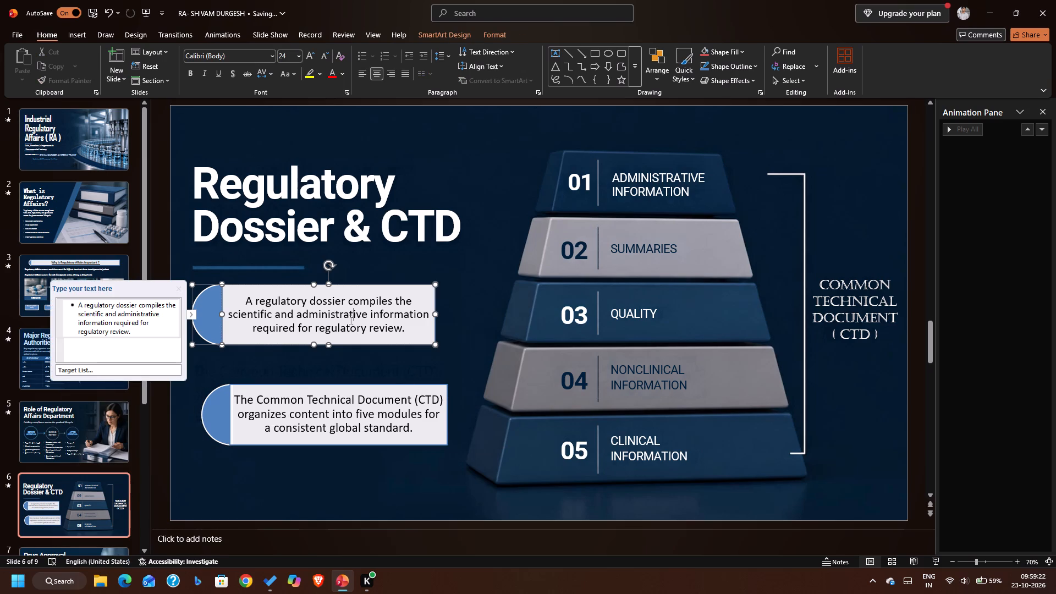
pyautogui.click(269, 338)
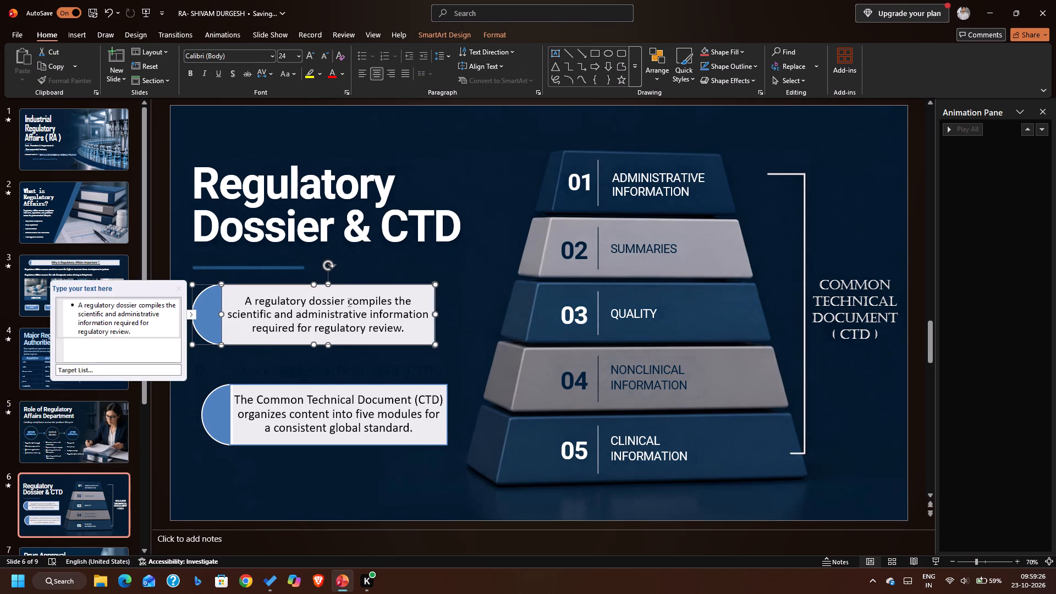
pyautogui.click(211, 318)
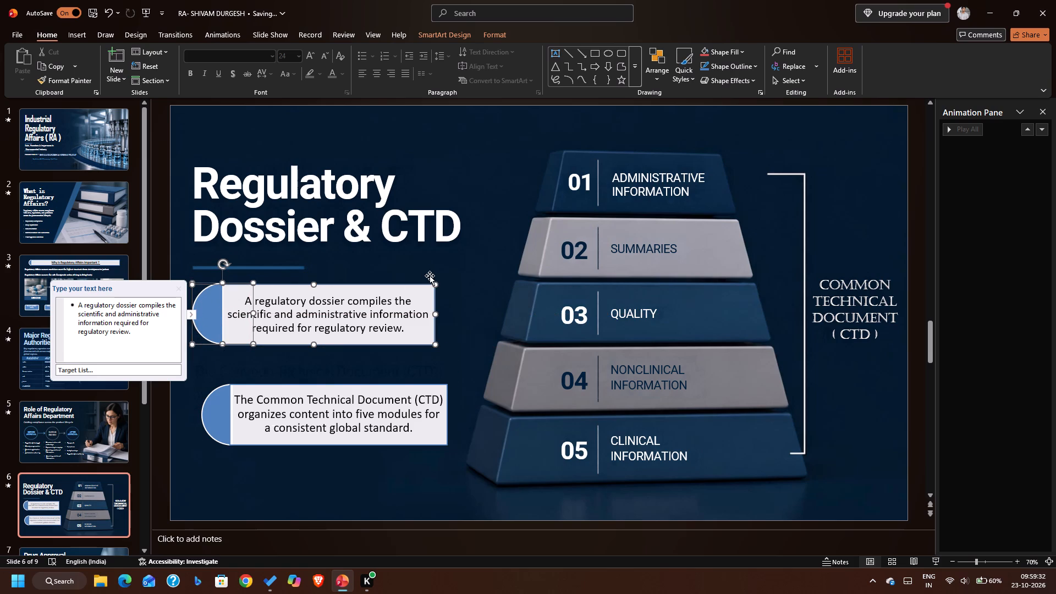
pyautogui.moveTo(433, 300); pyautogui.dragTo(435, 305)
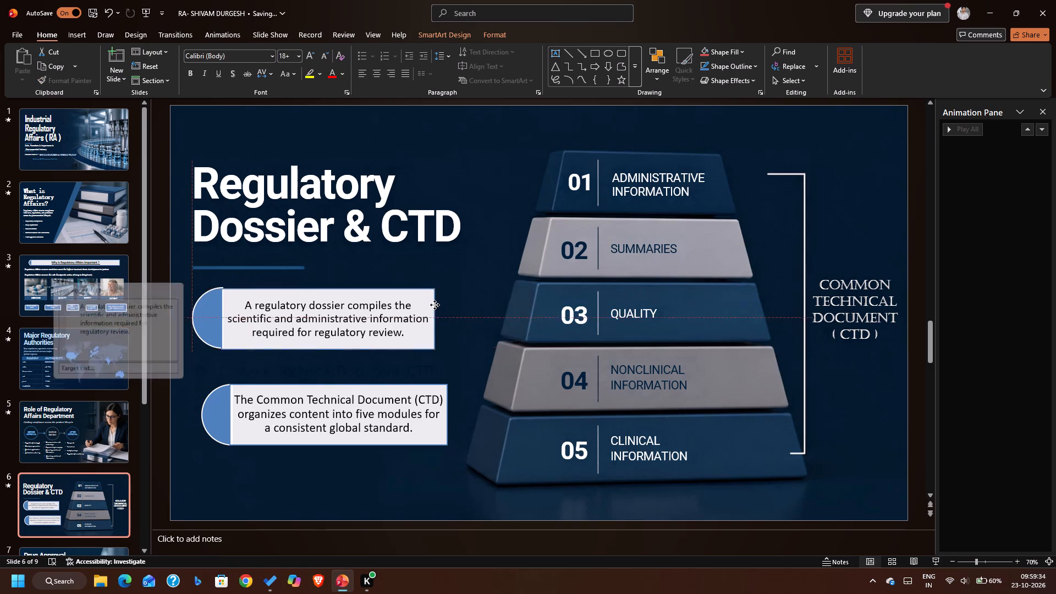
pyautogui.moveTo(435, 305); pyautogui.dragTo(435, 314)
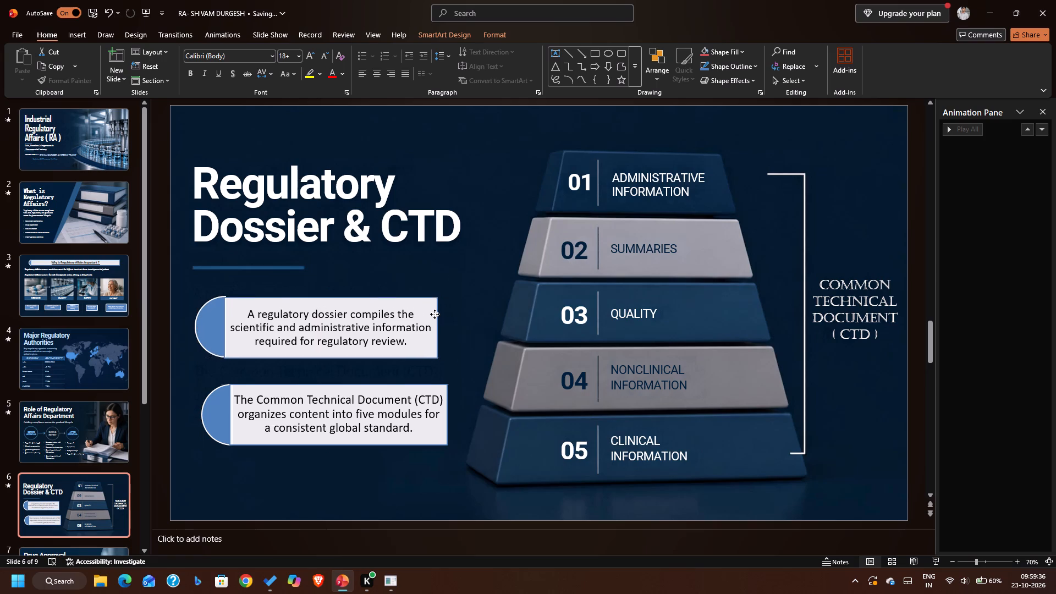
pyautogui.moveTo(435, 314); pyautogui.dragTo(438, 327)
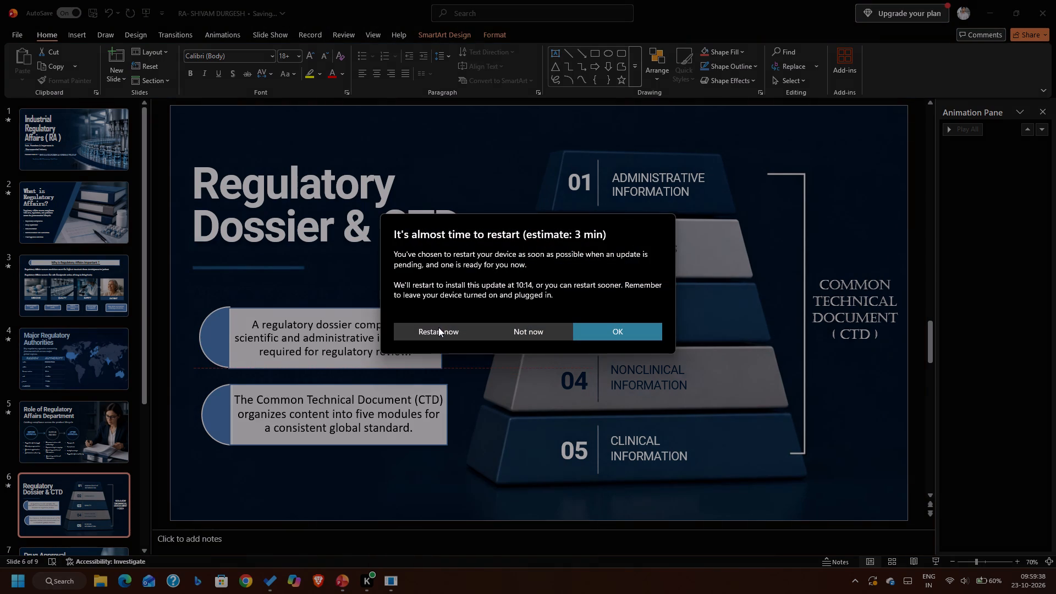
pyautogui.moveTo(438, 327); pyautogui.dragTo(436, 321)
pyautogui.moveTo(436, 321); pyautogui.dragTo(435, 317)
# Postpone the pending device restart and place the regulatory dossier graphic just above the Common Technical Document graphic.
pyautogui.click(511, 330)
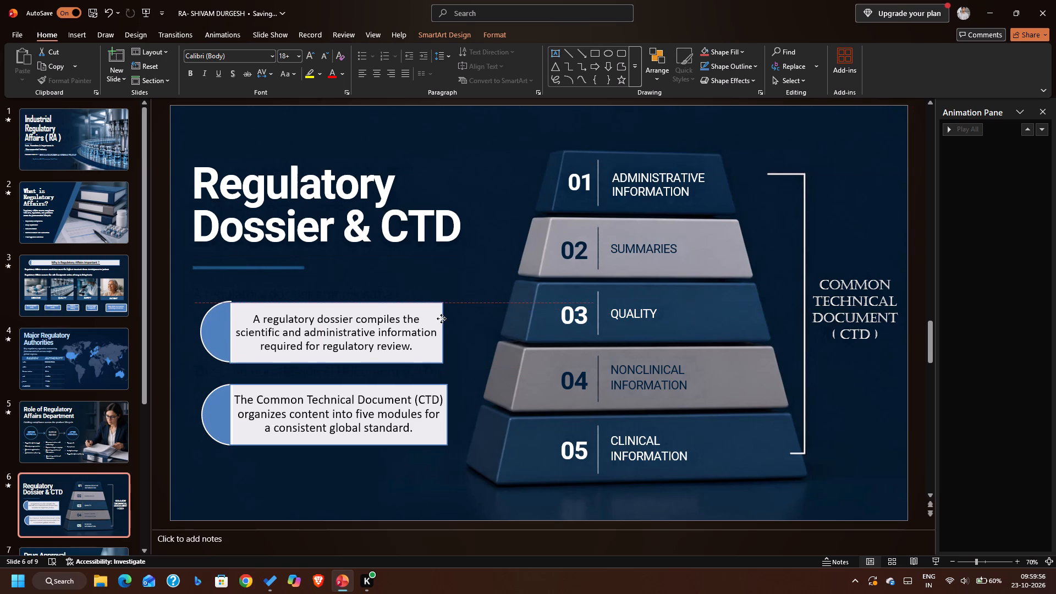
pyautogui.click(420, 323)
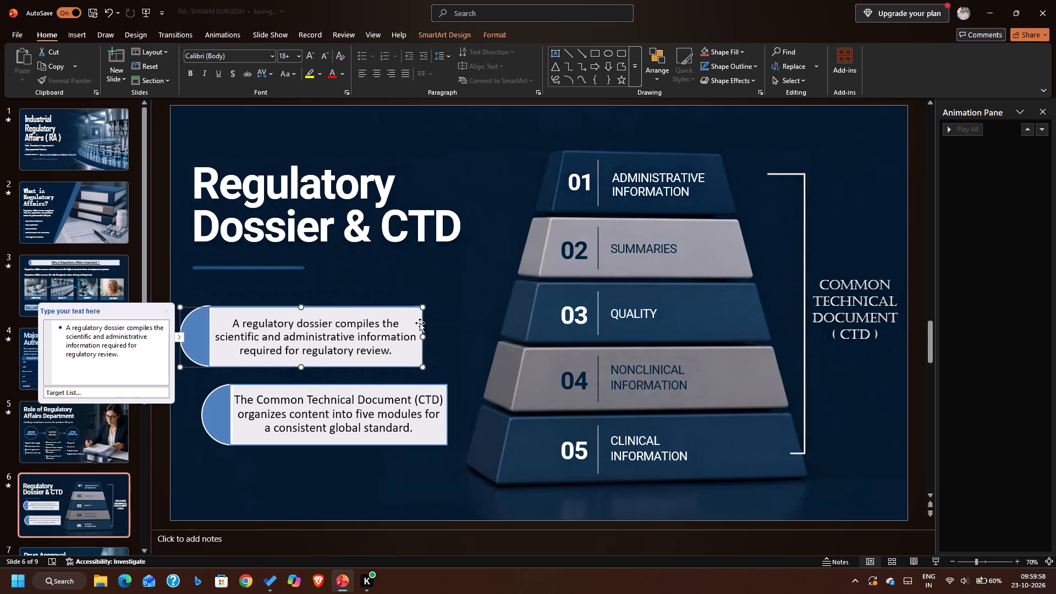
# Narrow the slide thumbnail area so that more slides fit in it.
pyautogui.moveTo(150, 449); pyautogui.dragTo(160, 448)
pyautogui.click(160, 448)
pyautogui.moveTo(158, 448); pyautogui.dragTo(154, 450)
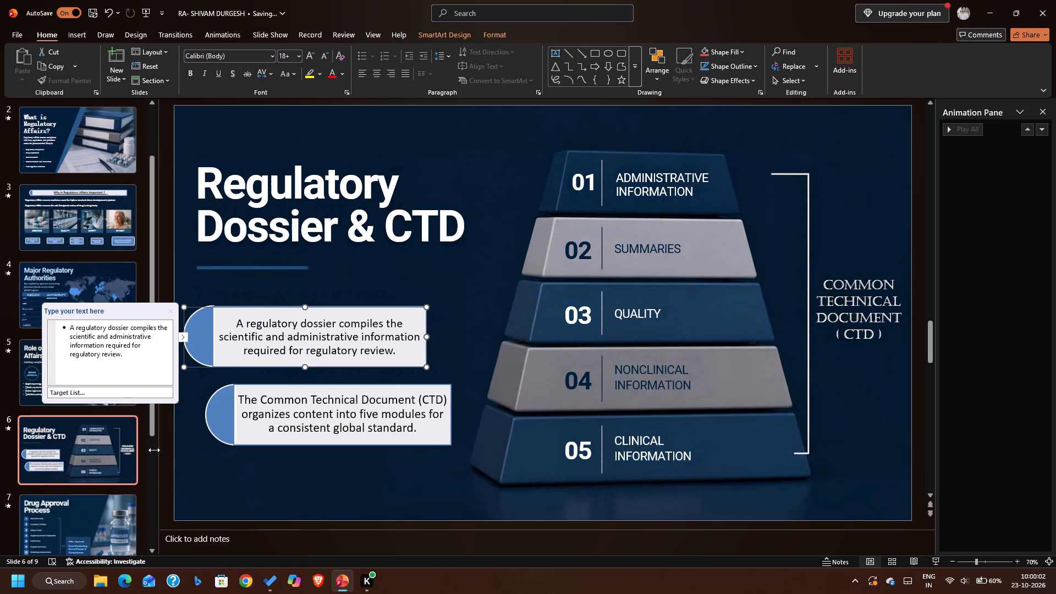
pyautogui.moveTo(154, 450); pyautogui.dragTo(124, 457)
pyautogui.click(140, 450)
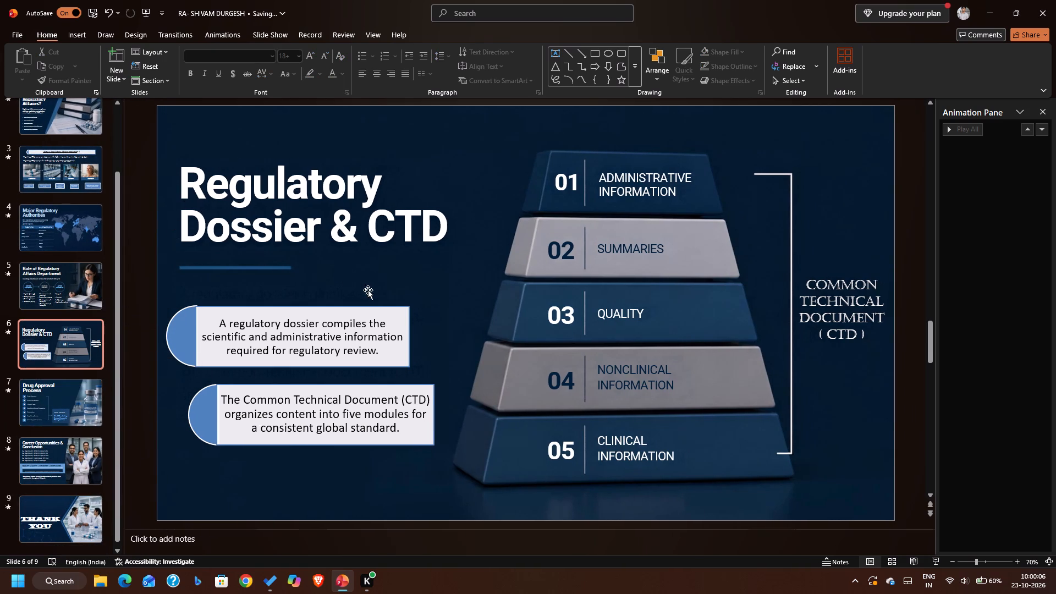
# Move the regulatory dossier graphic to the right so its rounded end lines up with the Common Technical Document graphic below.
pyautogui.click(413, 324)
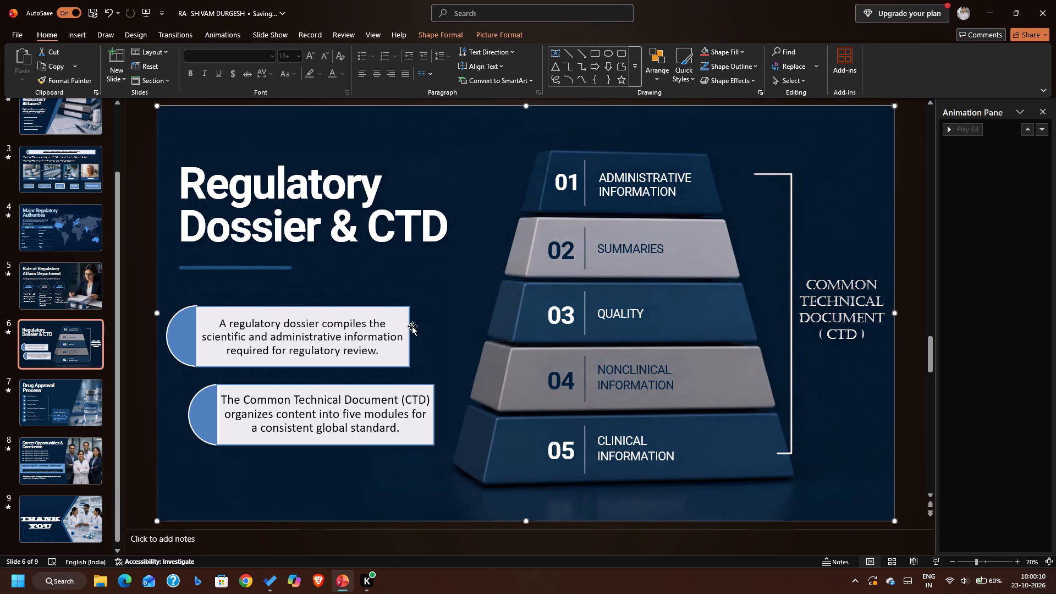
pyautogui.moveTo(399, 326); pyautogui.dragTo(407, 318)
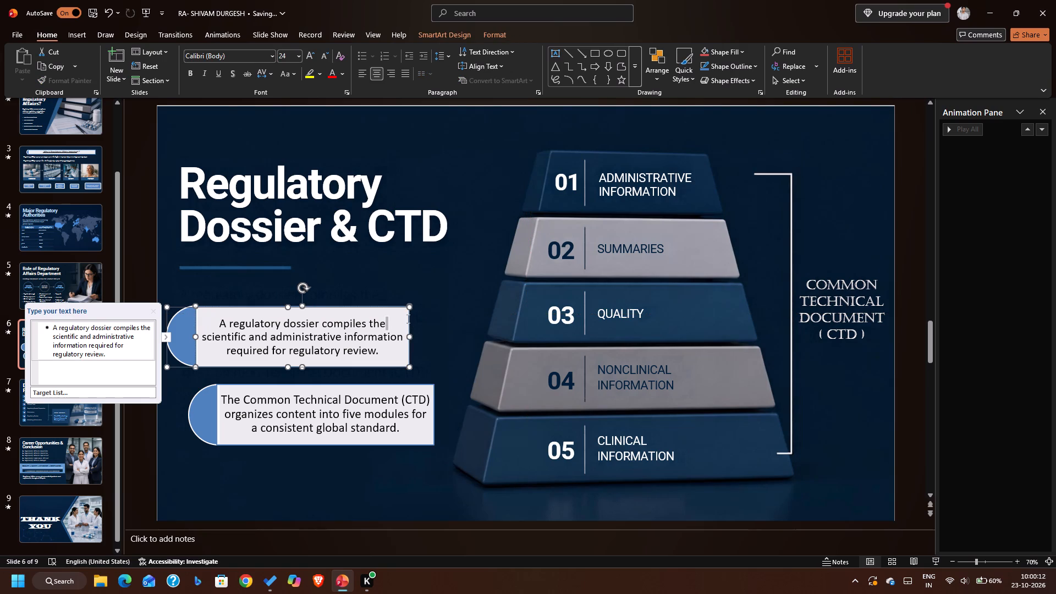
pyautogui.moveTo(407, 318); pyautogui.dragTo(406, 349)
pyautogui.click(406, 349)
pyautogui.moveTo(409, 349); pyautogui.dragTo(419, 350)
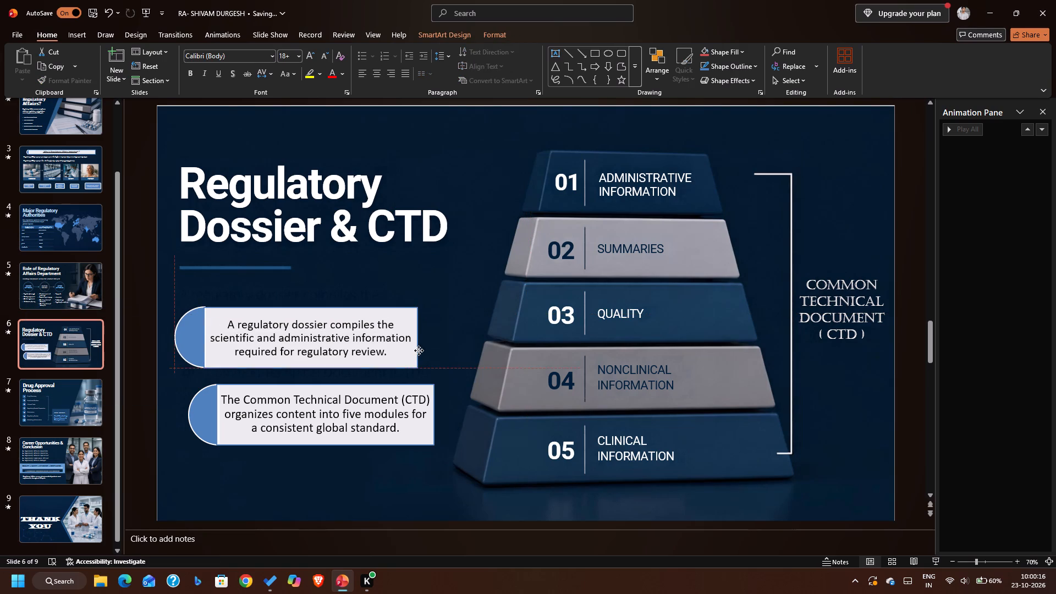
pyautogui.moveTo(419, 350); pyautogui.dragTo(429, 349)
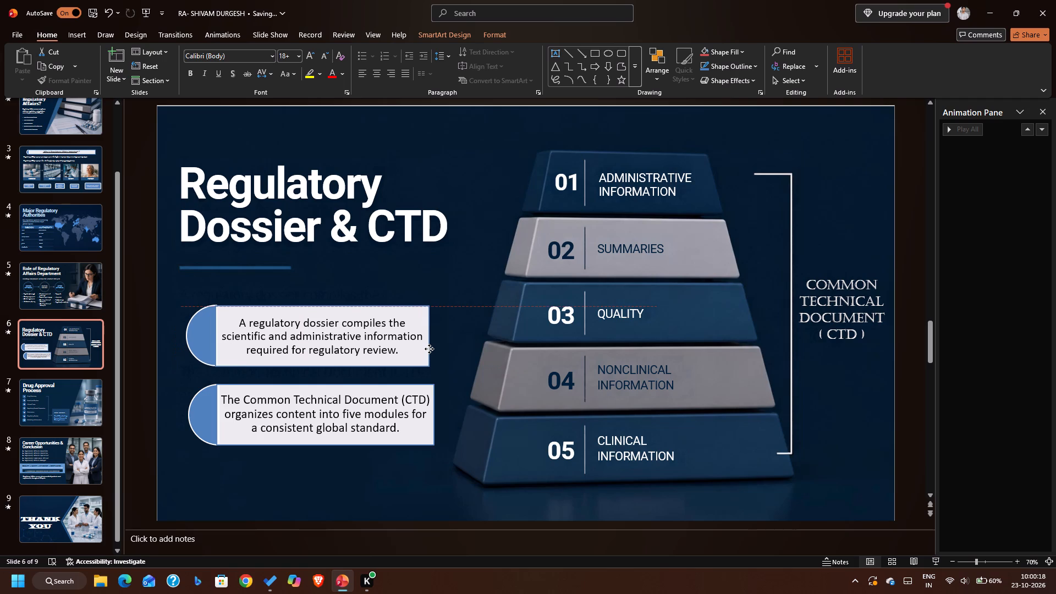
pyautogui.moveTo(429, 349); pyautogui.dragTo(430, 349)
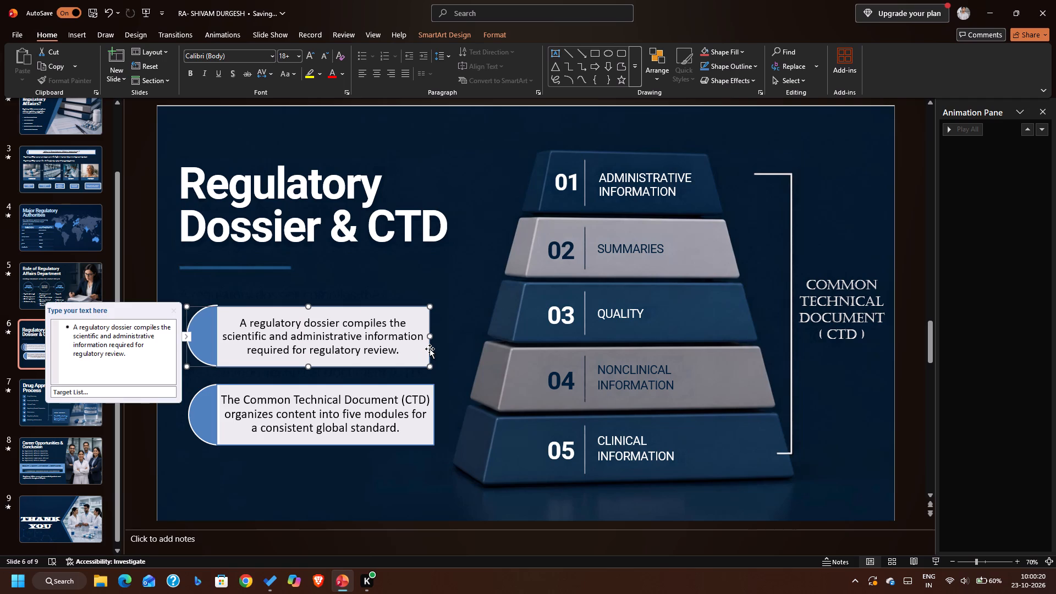
pyautogui.click(138, 433)
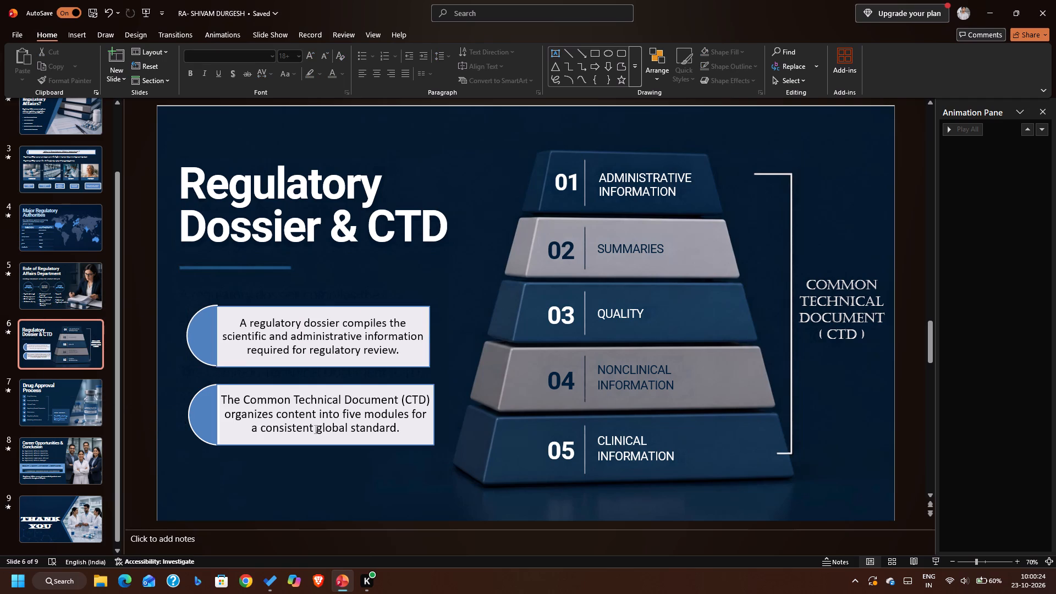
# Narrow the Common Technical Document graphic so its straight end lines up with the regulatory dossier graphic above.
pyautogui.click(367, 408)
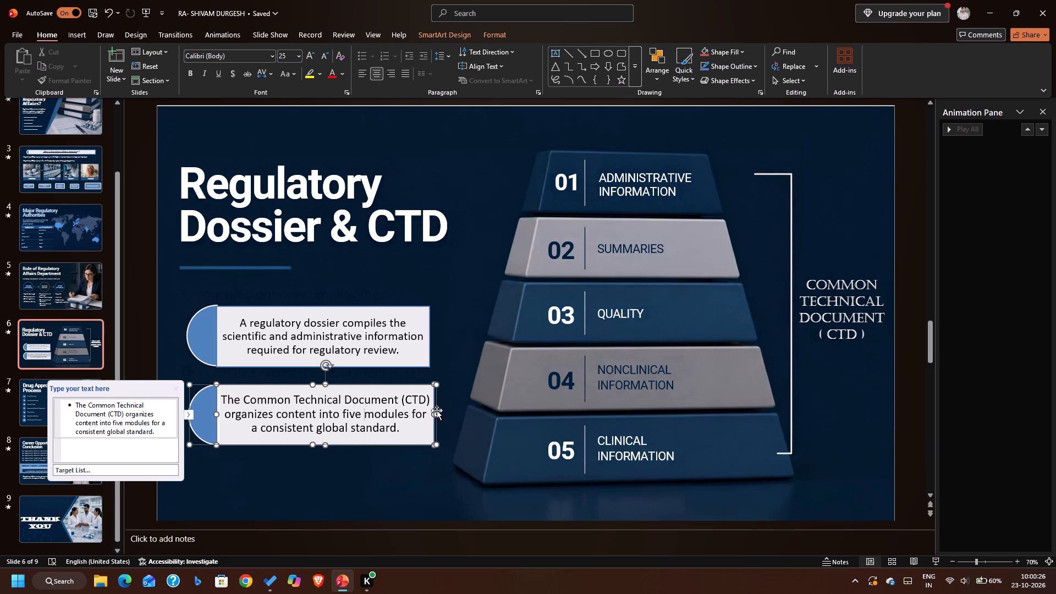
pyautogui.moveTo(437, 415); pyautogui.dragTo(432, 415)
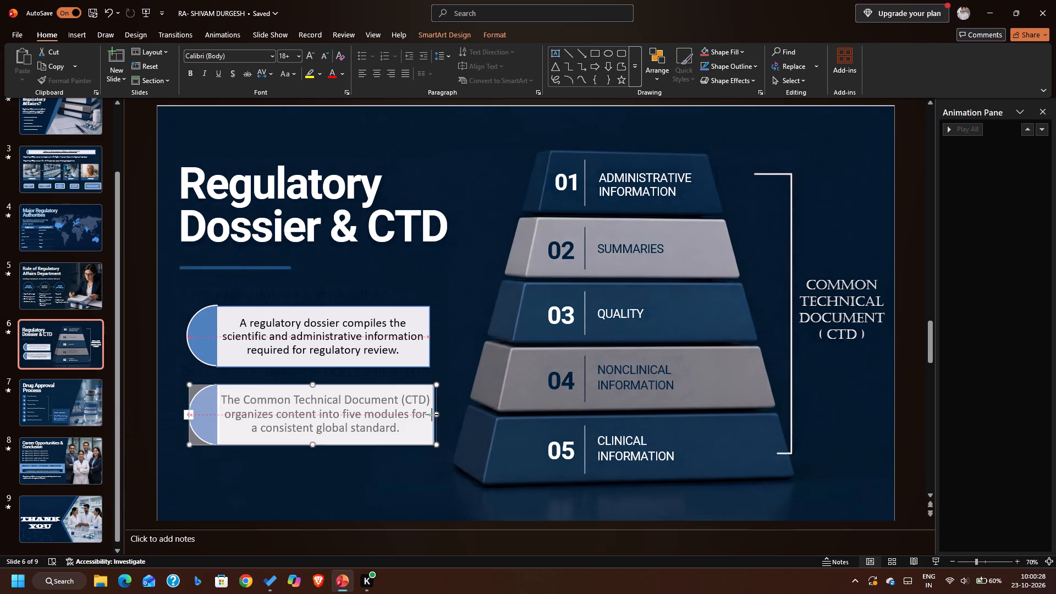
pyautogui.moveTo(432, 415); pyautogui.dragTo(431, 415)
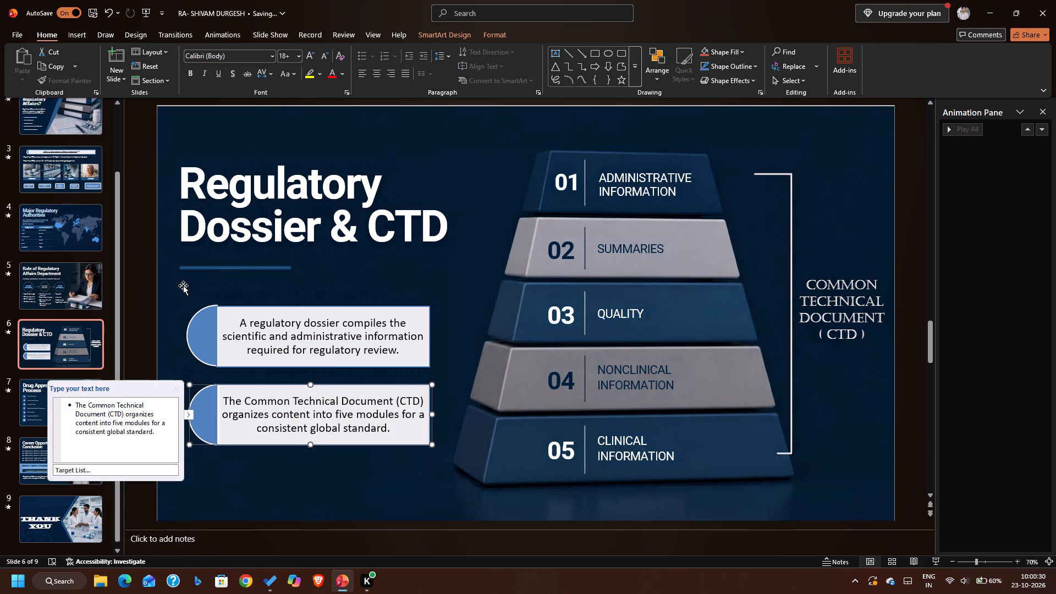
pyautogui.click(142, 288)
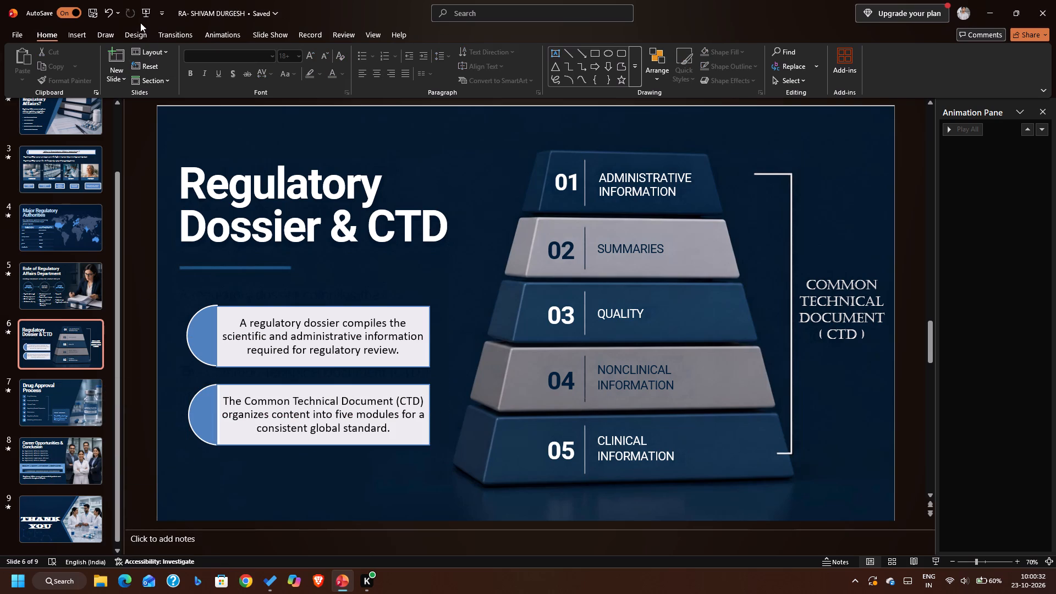
# Undo the SmartArt conversion, resizing and repositioning of both body paragraphs on the Regulatory Dossier & CTD slide.
pyautogui.tripleClick(103, 13)
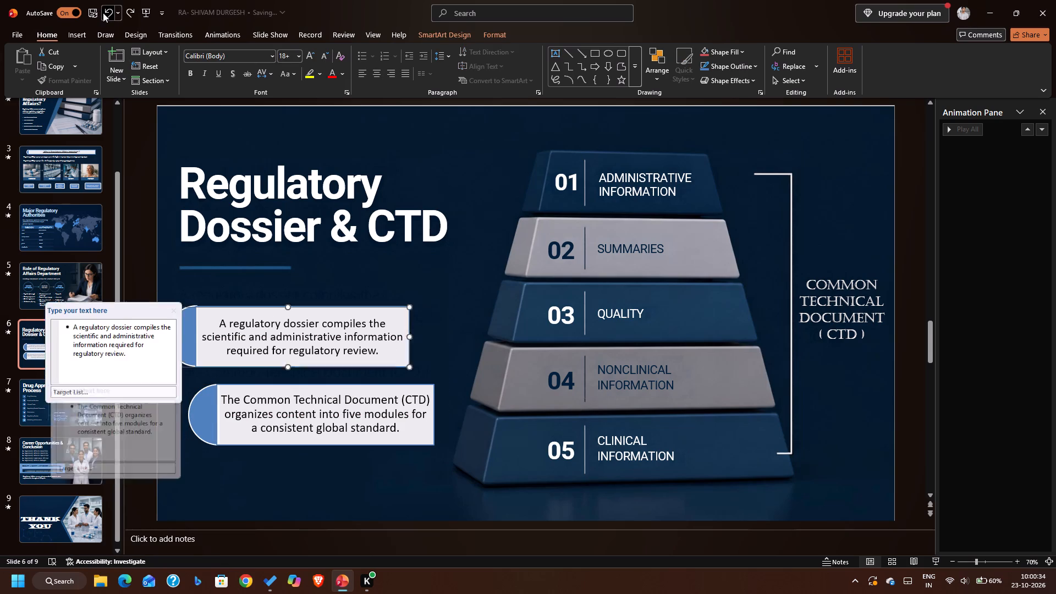
pyautogui.tripleClick(103, 13)
pyautogui.tripleClick(103, 13)
pyautogui.tripleClick(103, 13)
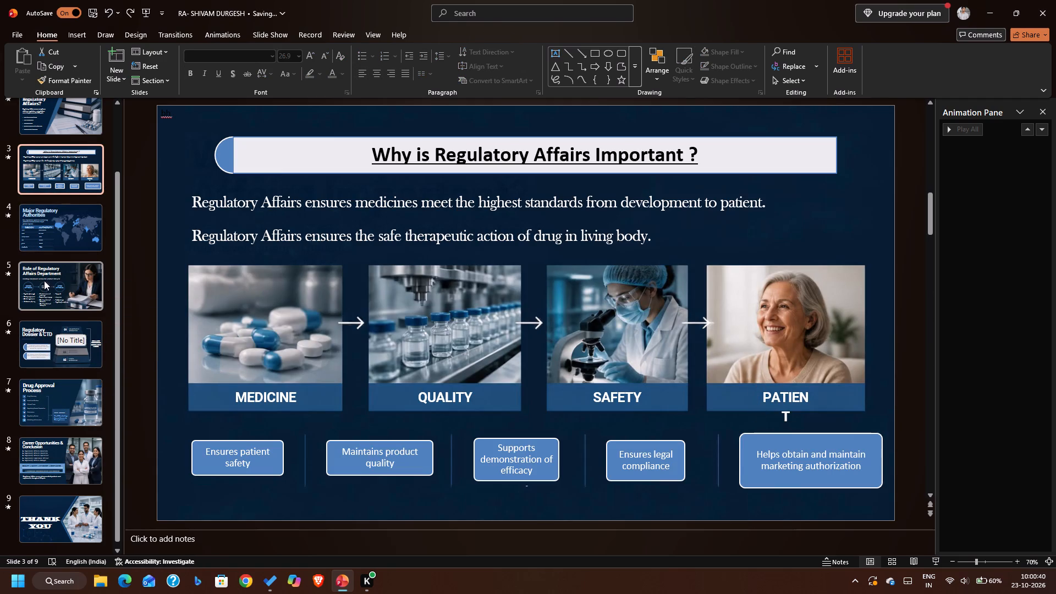
# On the Regulatory Dossier & CTD slide, capitalize the first paragraph's opening term as "Regulatory Dossier".
pyautogui.scroll(1, 50, 291)
pyautogui.click(38, 208)
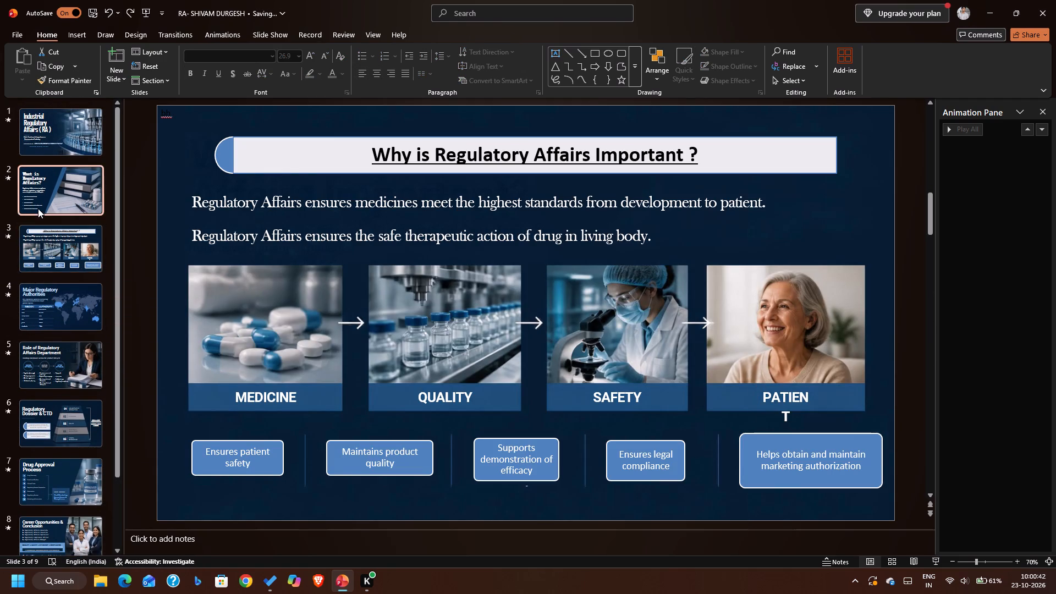
pyautogui.click(64, 435)
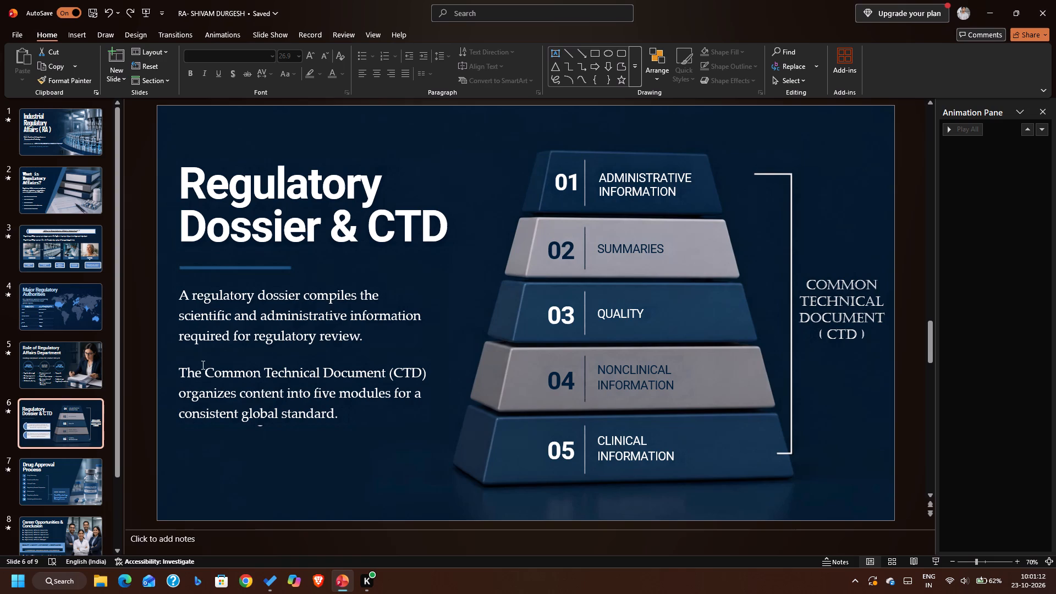
pyautogui.click(199, 291)
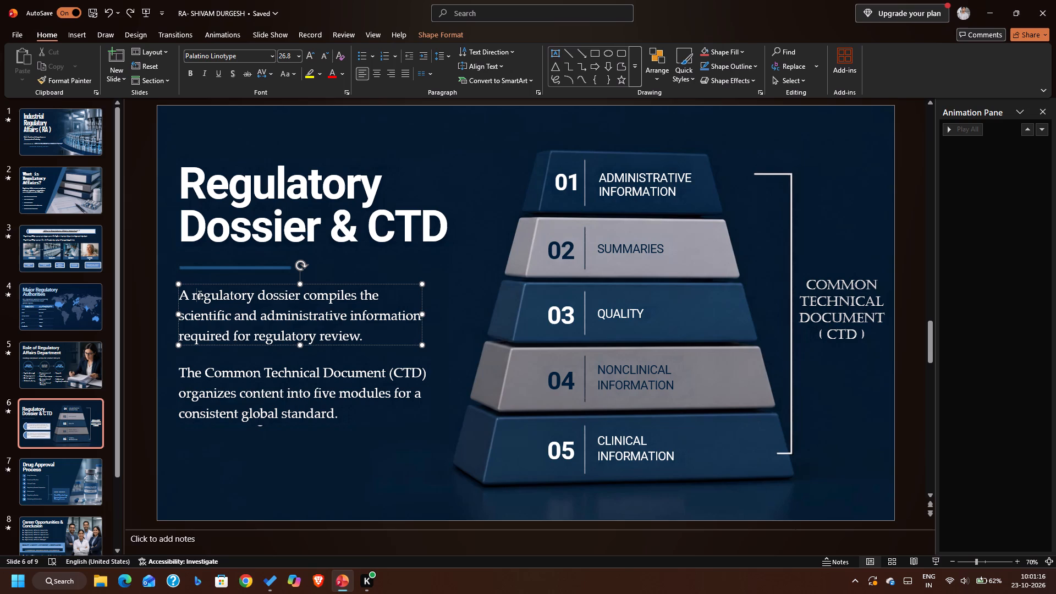
pyautogui.press('BackSpace')
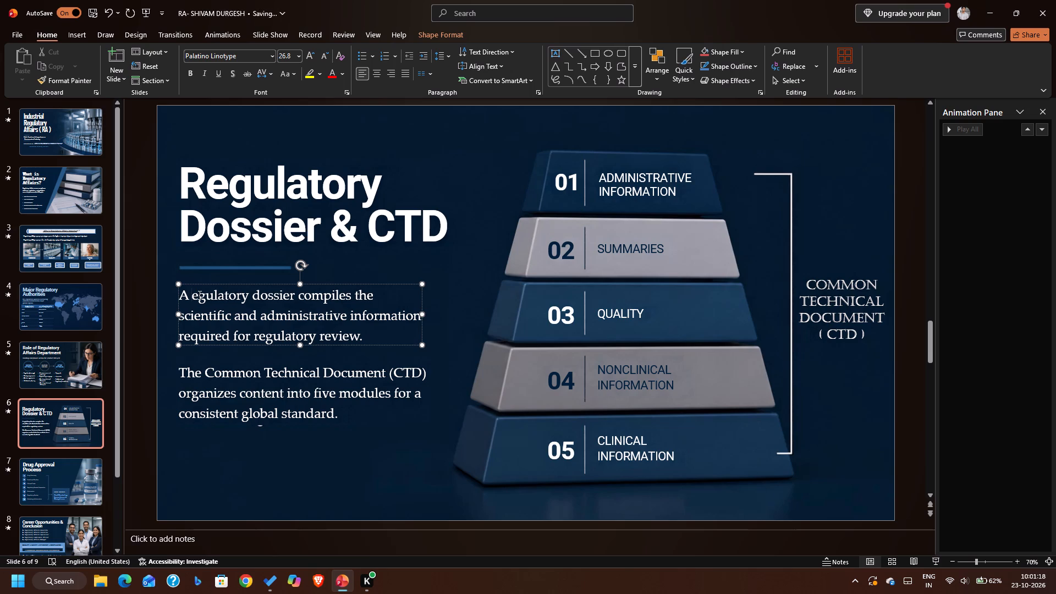
pyautogui.press('r')
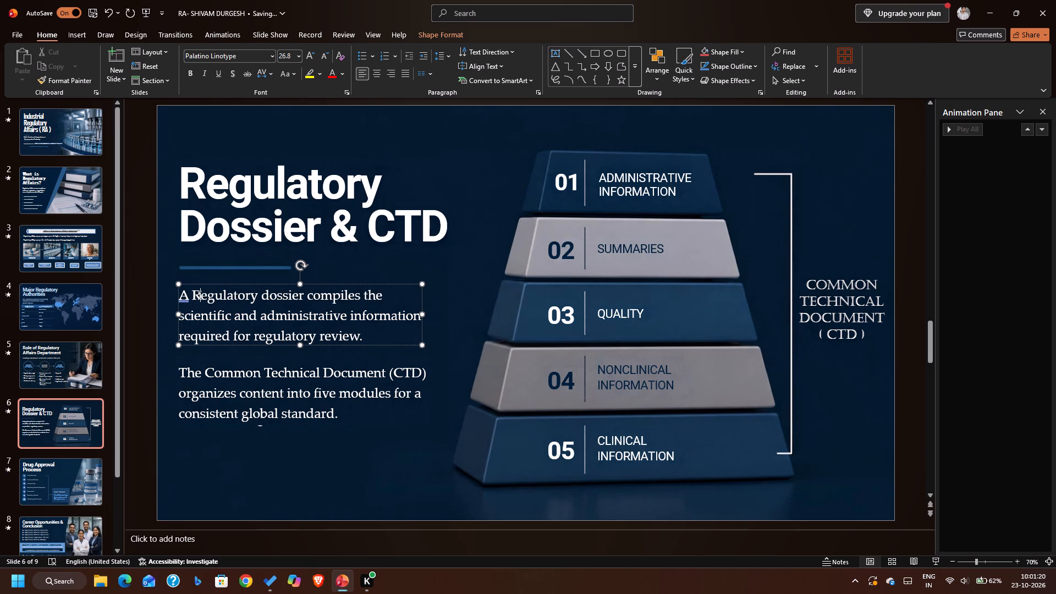
pyautogui.click(263, 295)
pyautogui.click(274, 295)
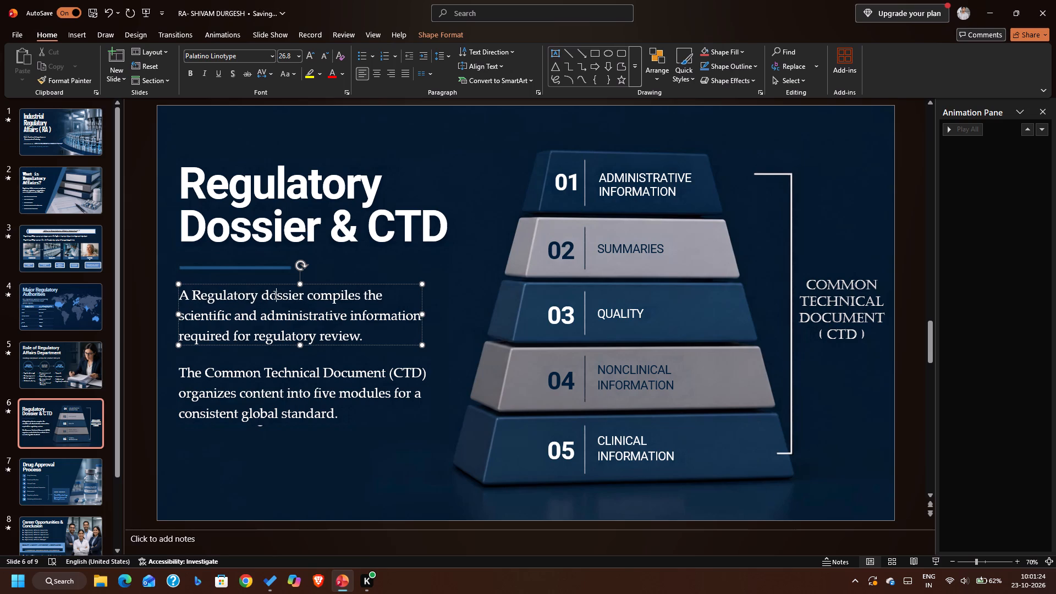
pyautogui.click(268, 295)
pyautogui.press('BackSpace')
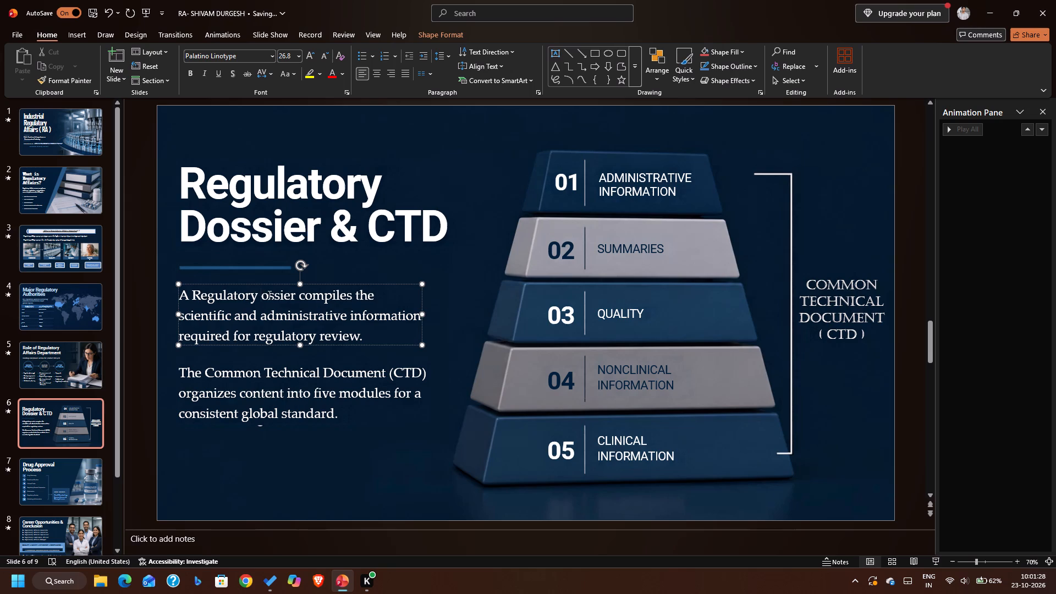
pyautogui.press('d')
pyautogui.click(140, 261)
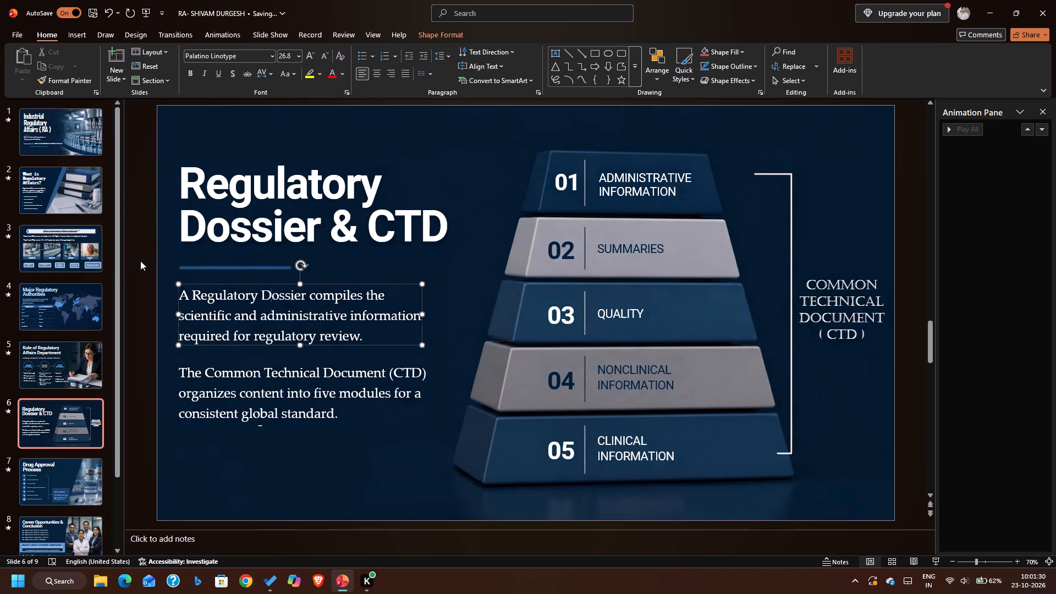
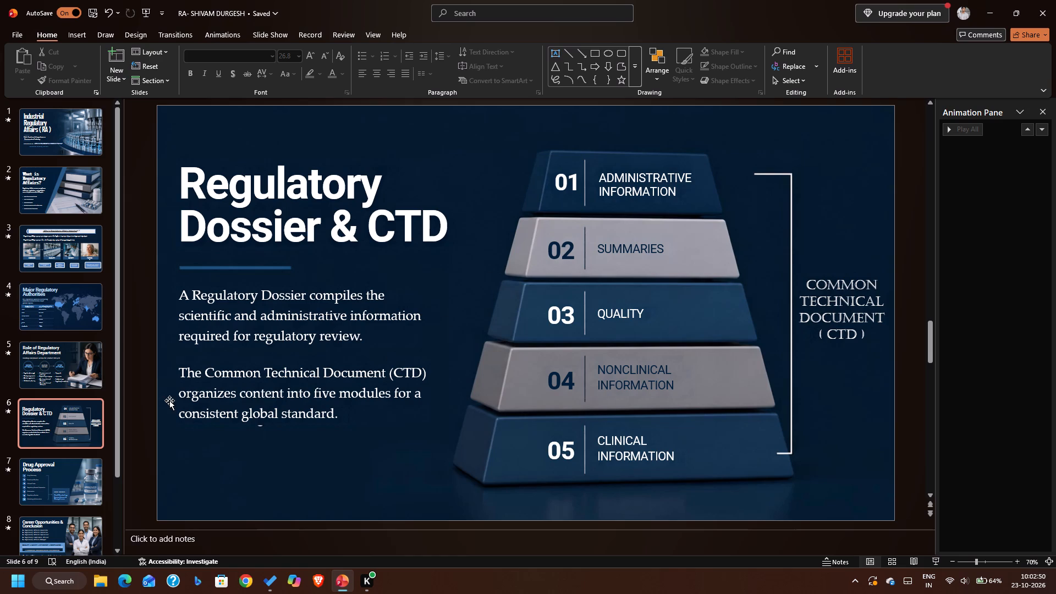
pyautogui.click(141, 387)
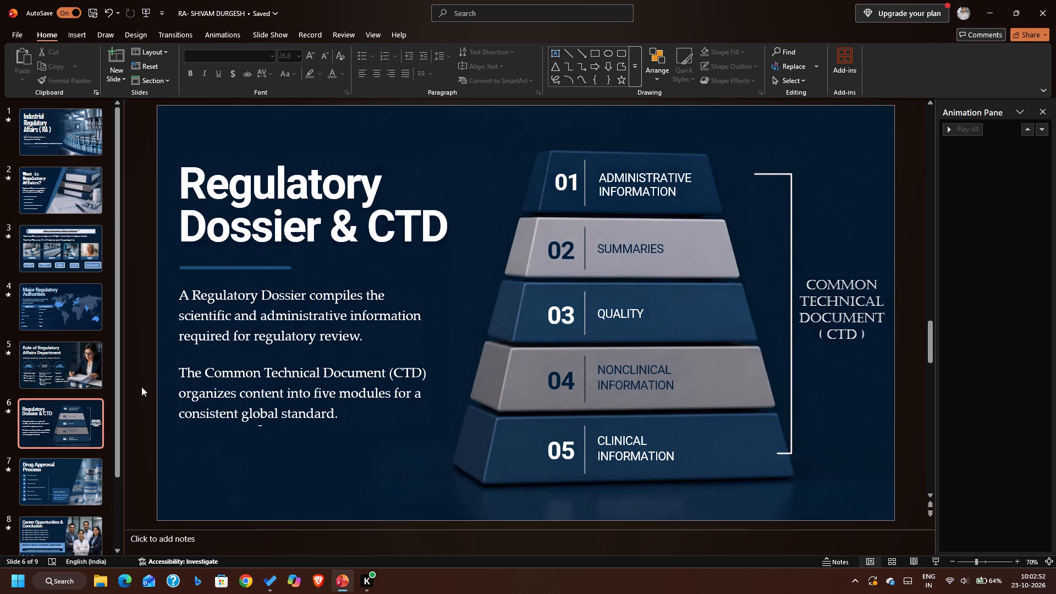